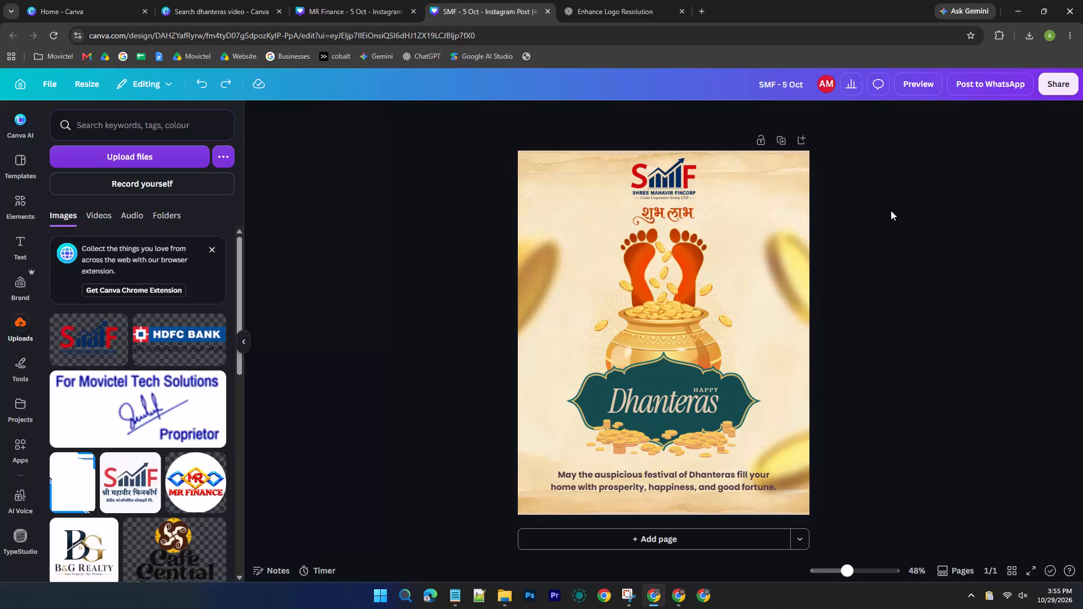
# Download the SMF - 5 Oct Dhanteras design as an MP4 video at 1080 x 1350 px.
pyautogui.hotkey('ctrl', 'y')
pyautogui.click(891, 210)
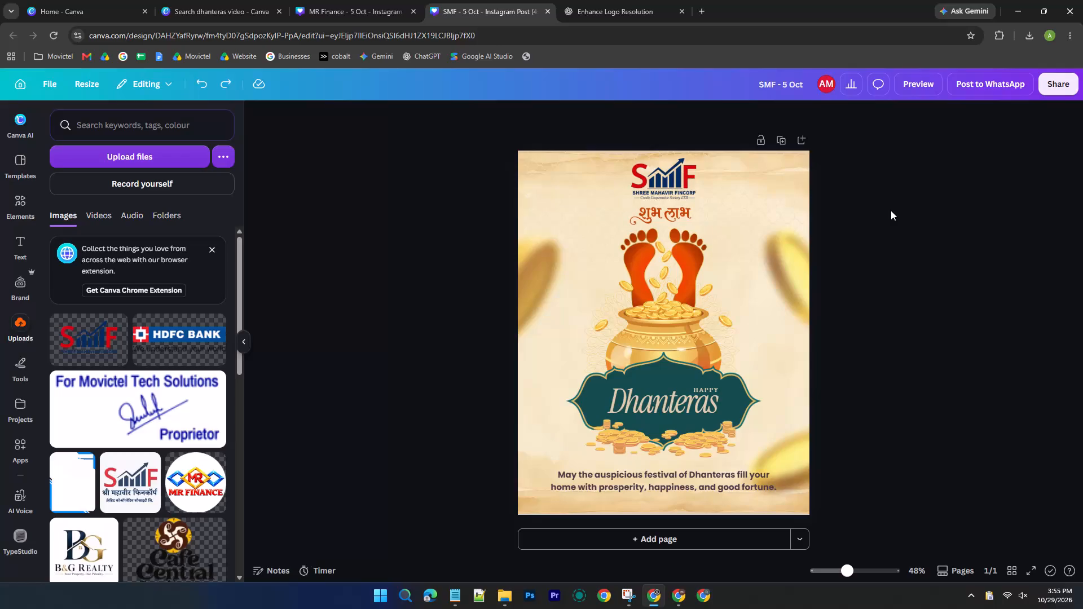
pyautogui.click(1055, 85)
pyautogui.click(898, 347)
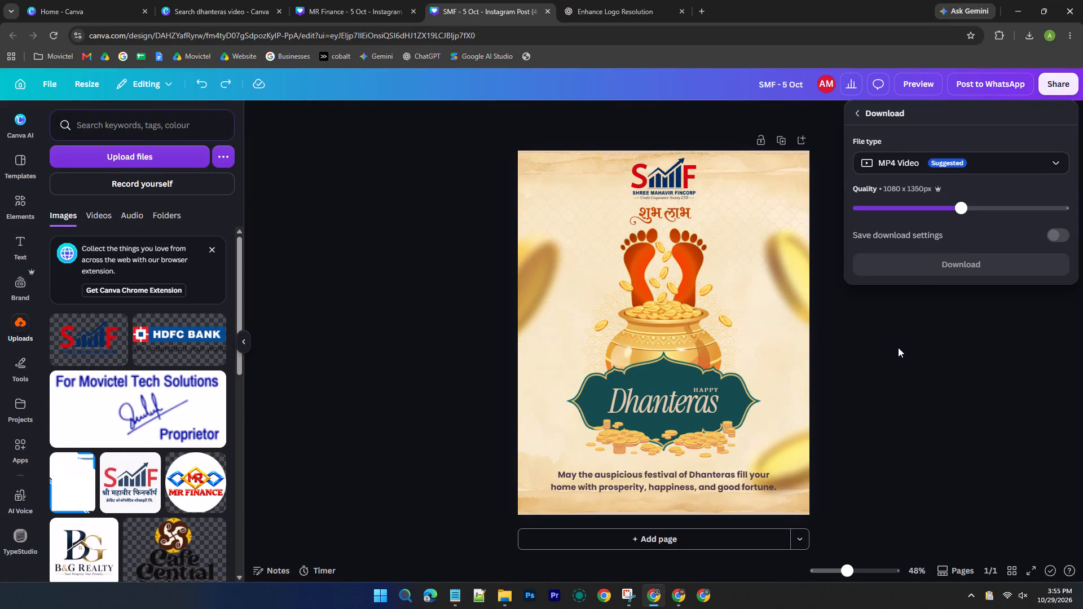
pyautogui.click(916, 267)
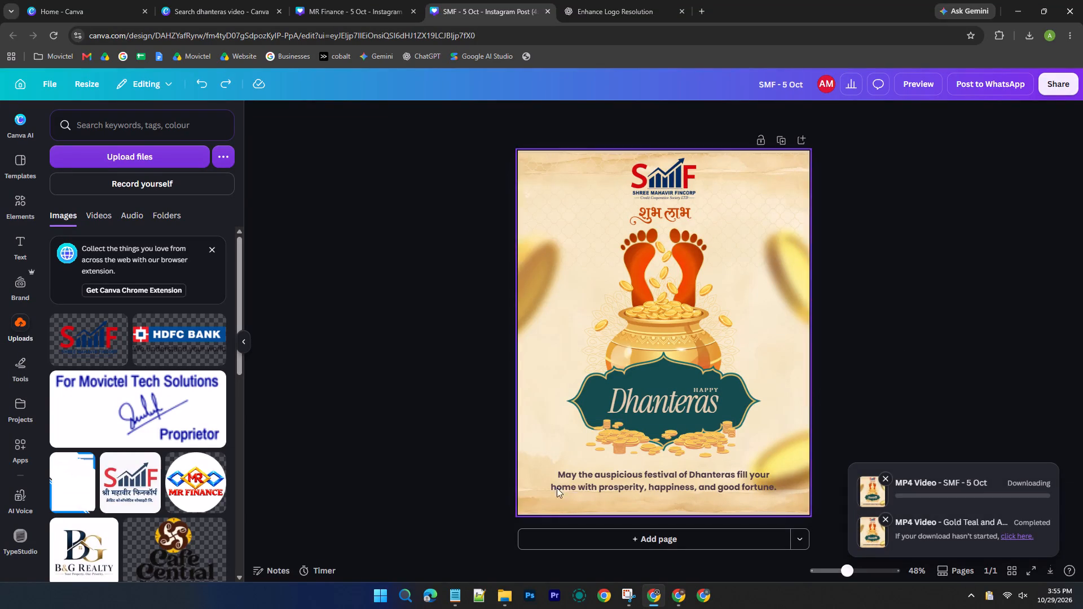
# Switch to File Explorer, play the SMF - 5 Oct video from the 5 October folder, and close the player.
pyautogui.click(496, 595)
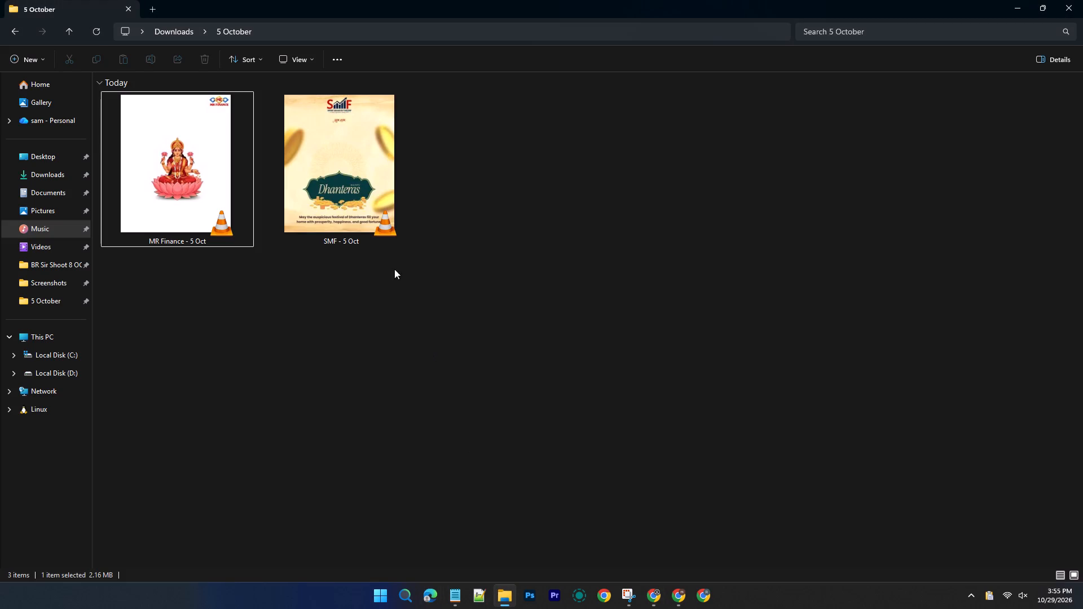
pyautogui.click(382, 234)
pyautogui.doubleClick(382, 234)
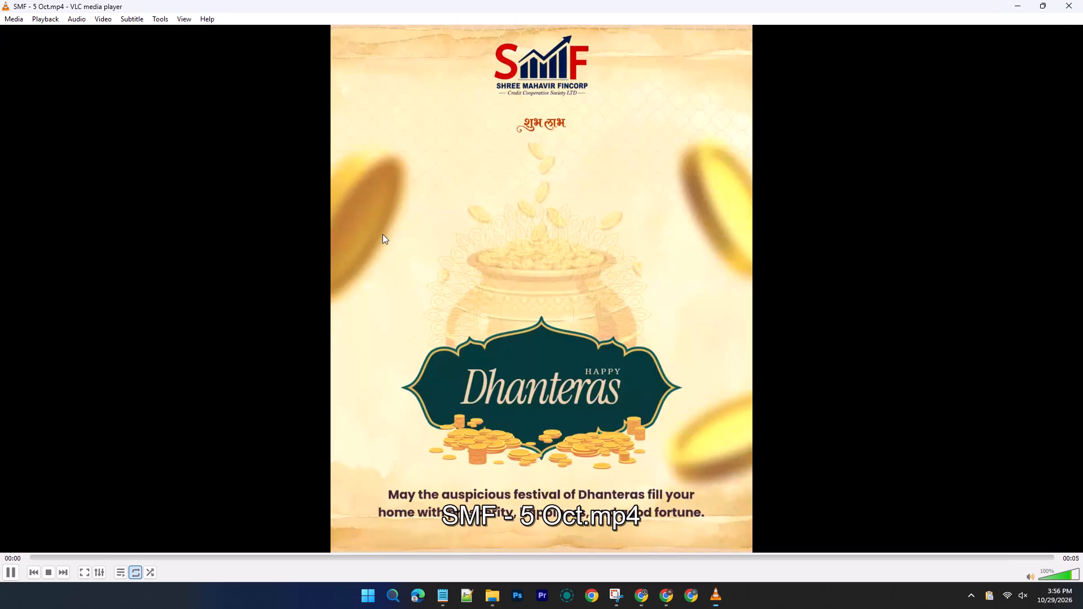
pyautogui.click(1082, 0)
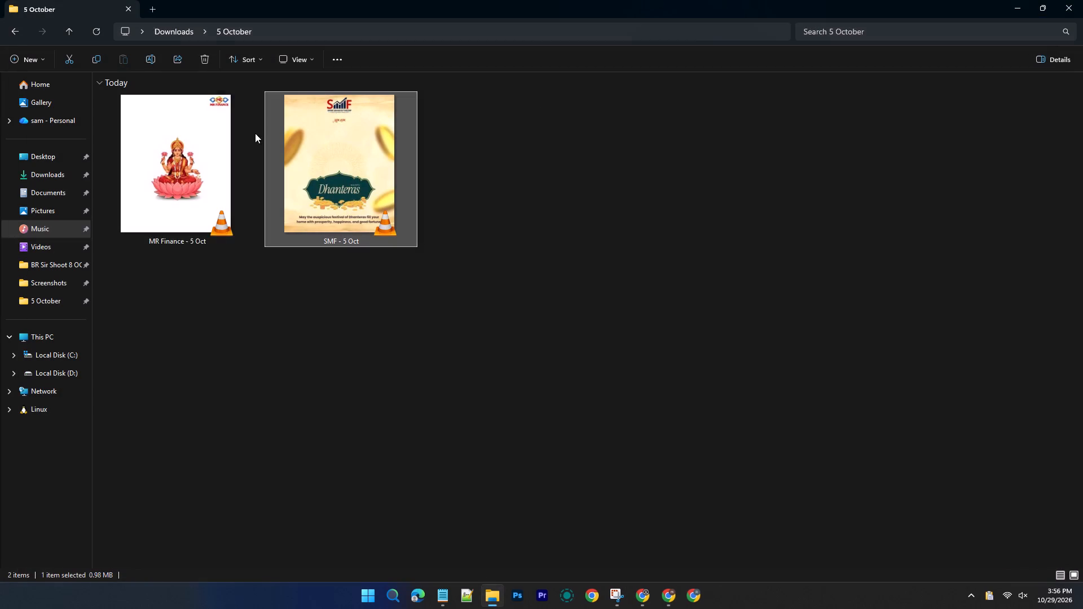
# Play the SMF - 5 Oct video from the Downloads folder to check it, and close the player.
pyautogui.click(47, 180)
pyautogui.doubleClick(120, 144)
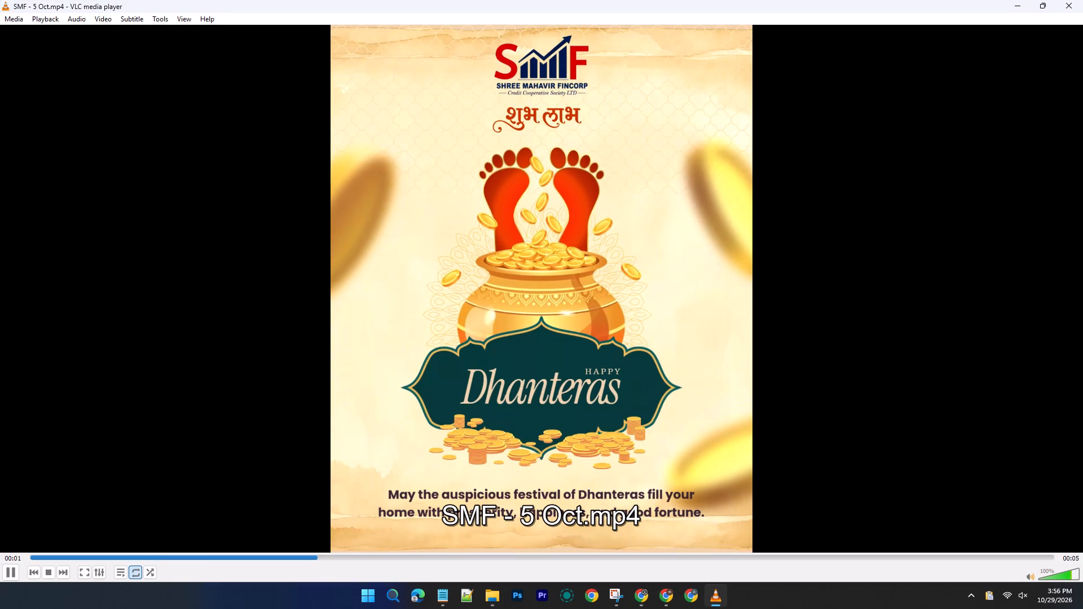
pyautogui.click(1082, 0)
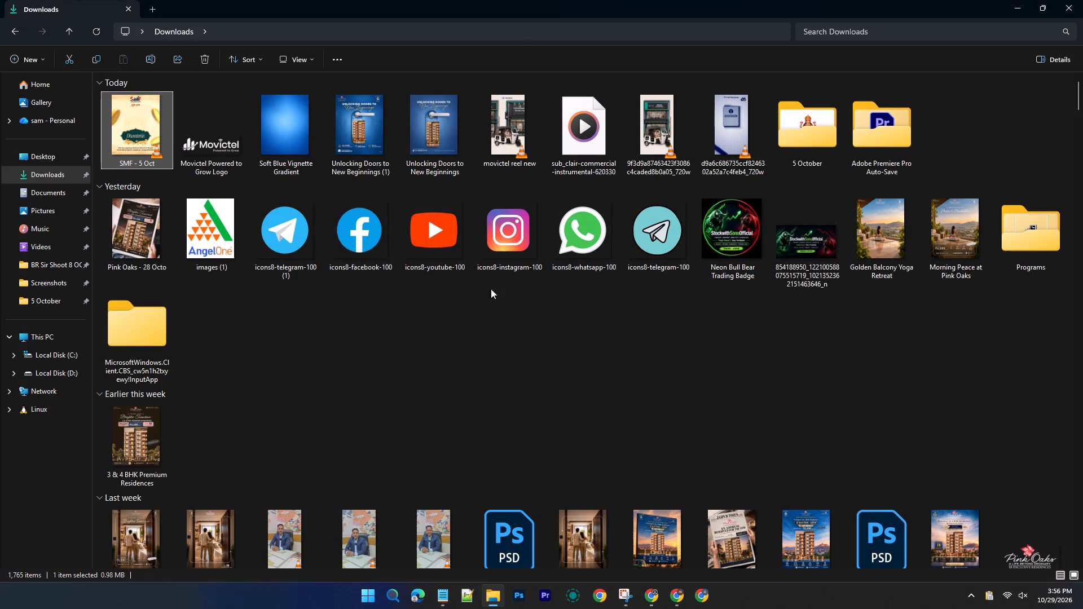
# Move the SMF - 5 Oct video from Downloads into the 5 October folder, replacing the existing file.
pyautogui.moveTo(147, 149); pyautogui.dragTo(792, 125)
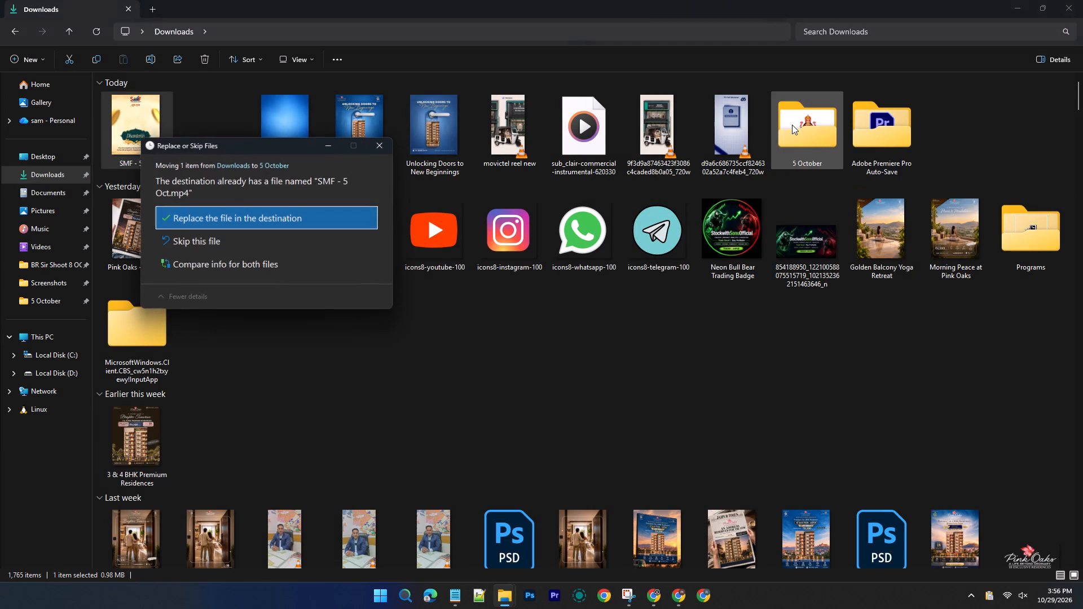
pyautogui.click(232, 221)
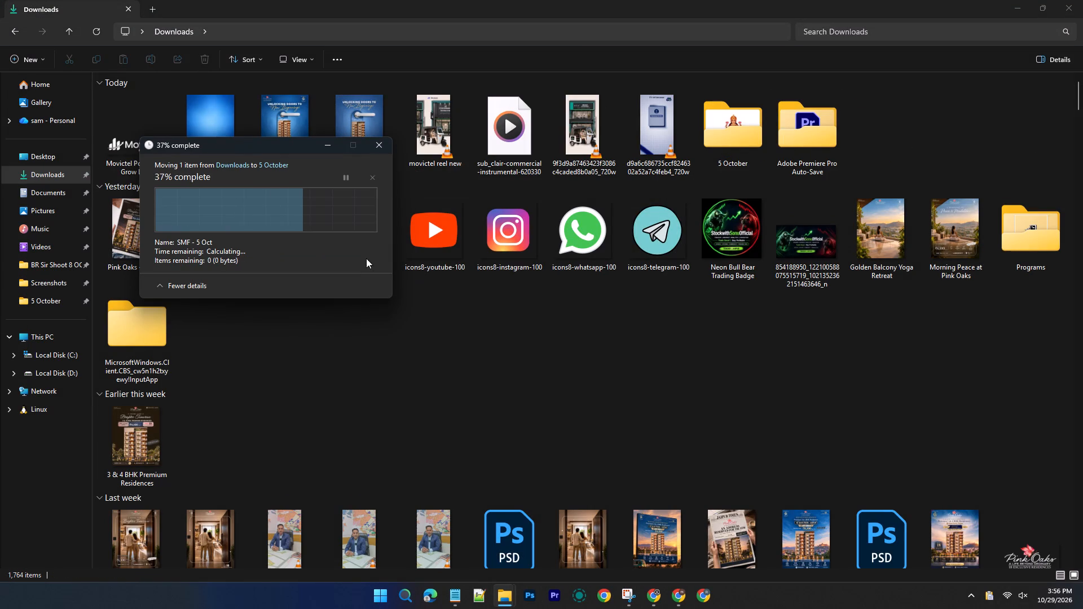
# Open the 5 October folder and play the SMF - 5 Oct and MR Finance - 5 Oct videos to review them.
pyautogui.doubleClick(716, 141)
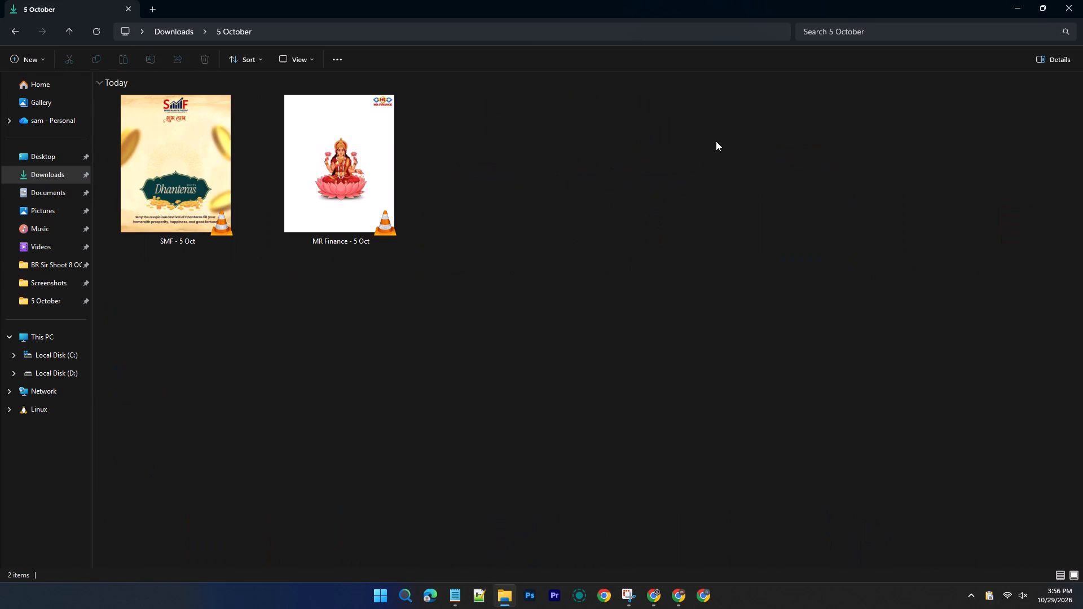
pyautogui.doubleClick(195, 215)
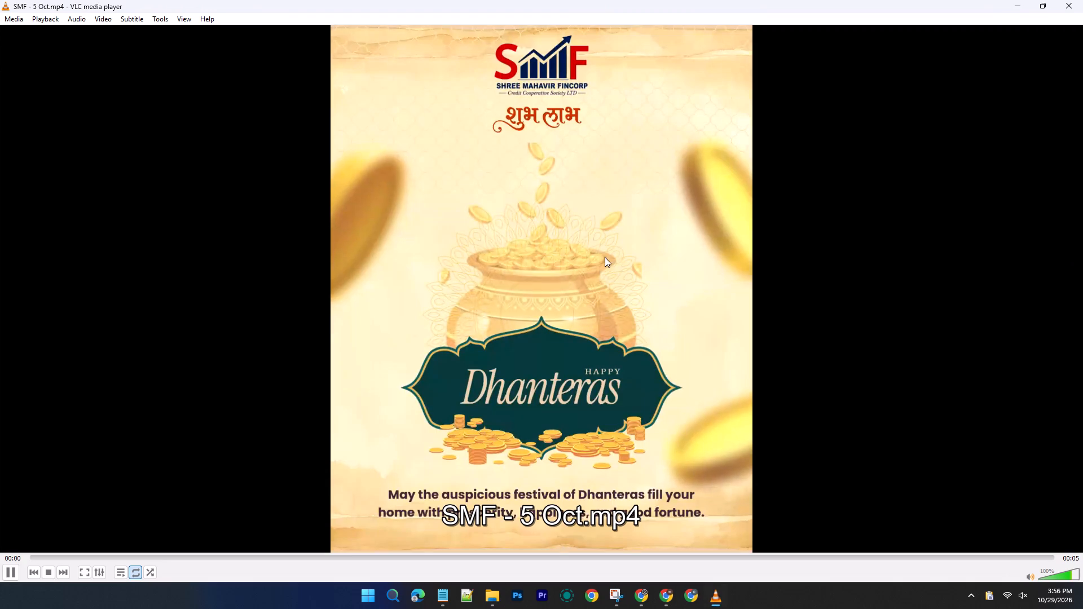
pyautogui.click(1082, 0)
pyautogui.click(274, 162)
pyautogui.doubleClick(354, 139)
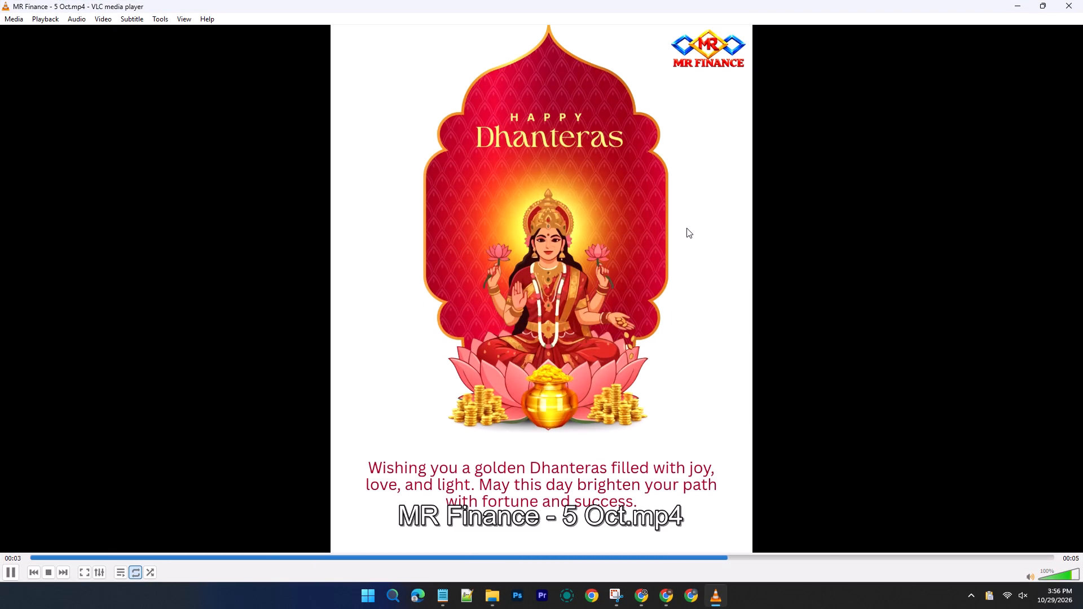
pyautogui.click(1082, 0)
pyautogui.click(535, 523)
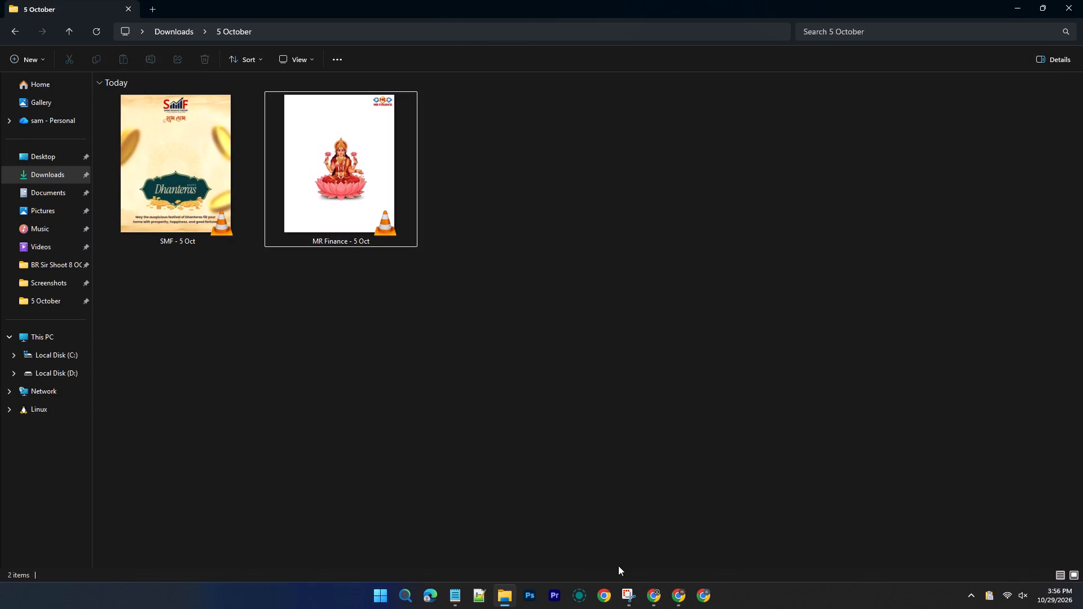
# Switch to Chrome and close the SMF - 5 Oct design.
pyautogui.click(649, 601)
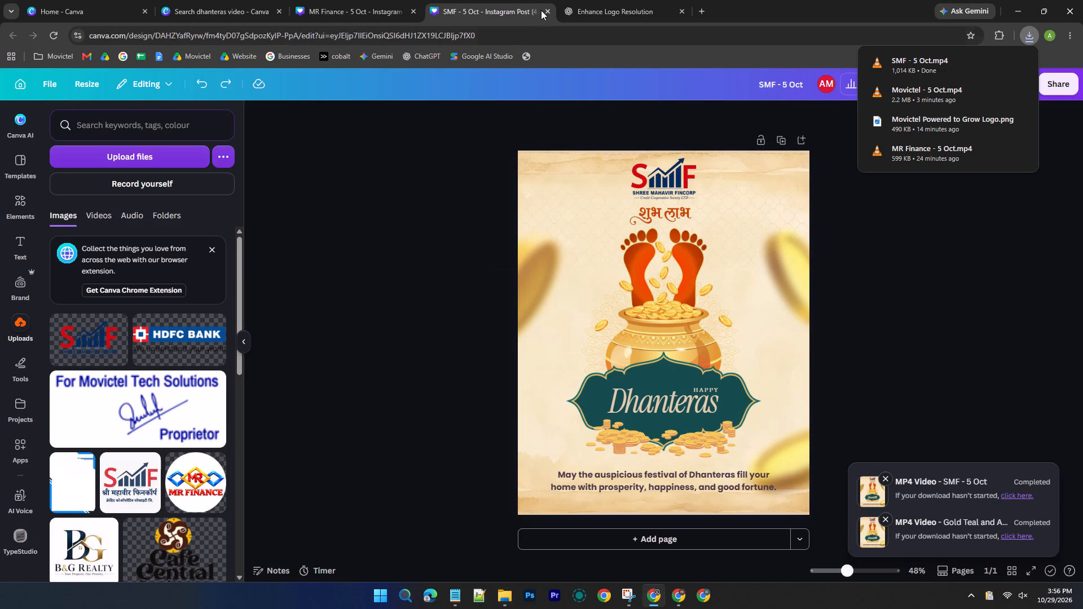
pyautogui.click(547, 11)
# Enlarge the MR Finance logo in the MR Finance - 5 Oct design and shift it slightly inward from the page's top-right corner.
pyautogui.click(355, 0)
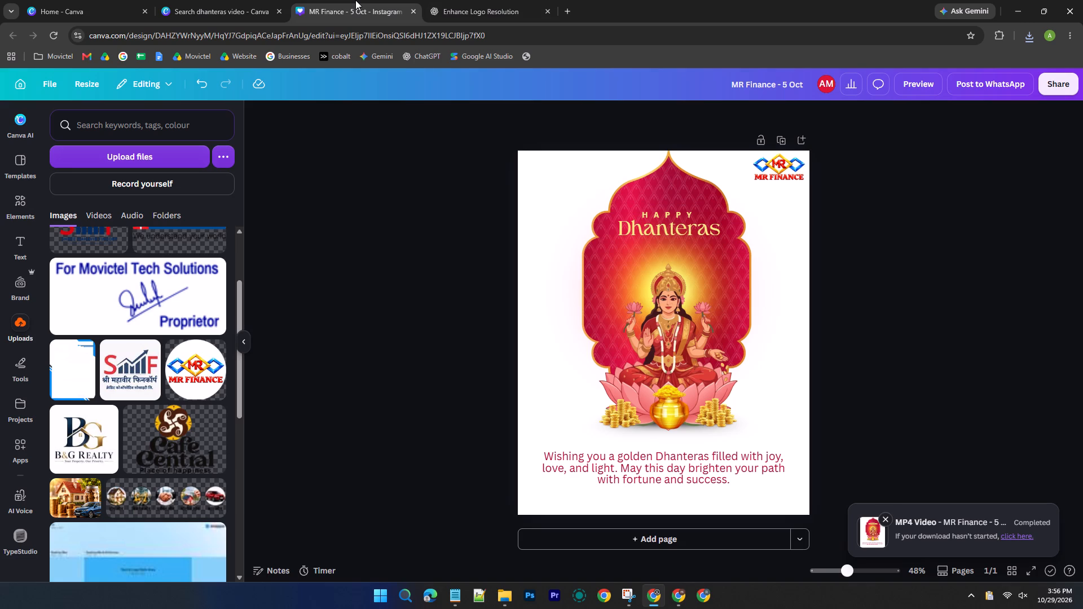
pyautogui.click(781, 171)
pyautogui.moveTo(752, 196); pyautogui.dragTo(743, 197)
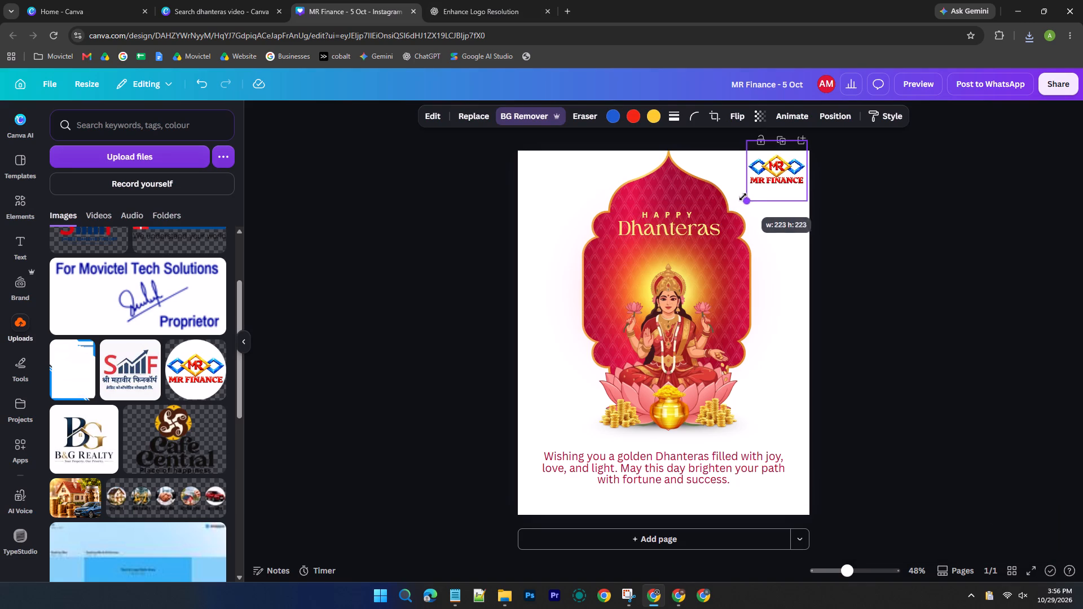
pyautogui.moveTo(743, 197); pyautogui.dragTo(728, 197)
pyautogui.click(780, 176)
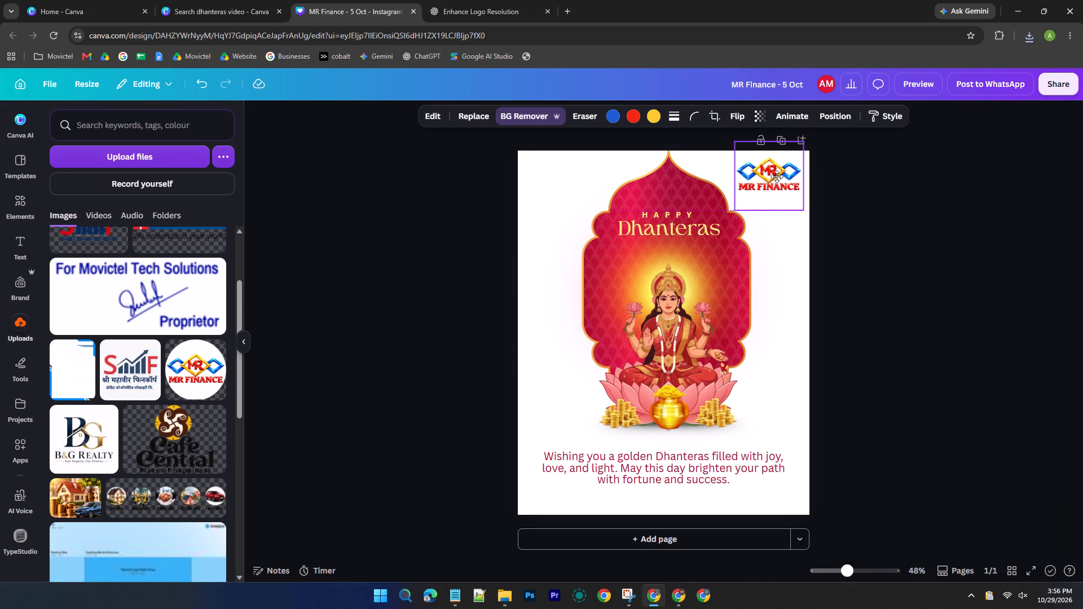
pyautogui.click(866, 182)
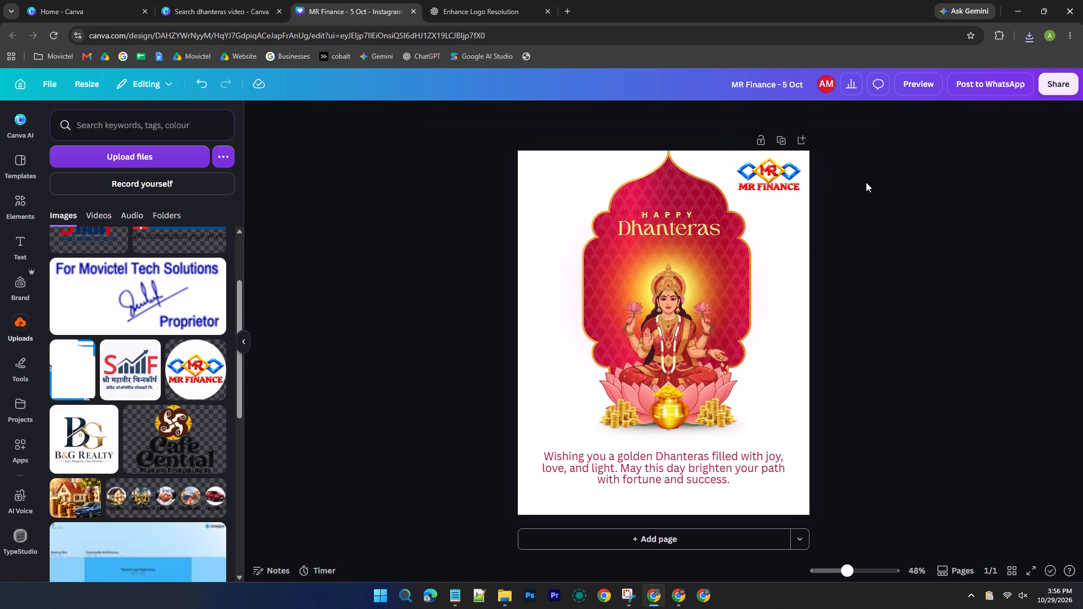
# Download the MR Finance - 5 Oct design as an MP4 video at 1080 x 1350 px.
pyautogui.click(1062, 87)
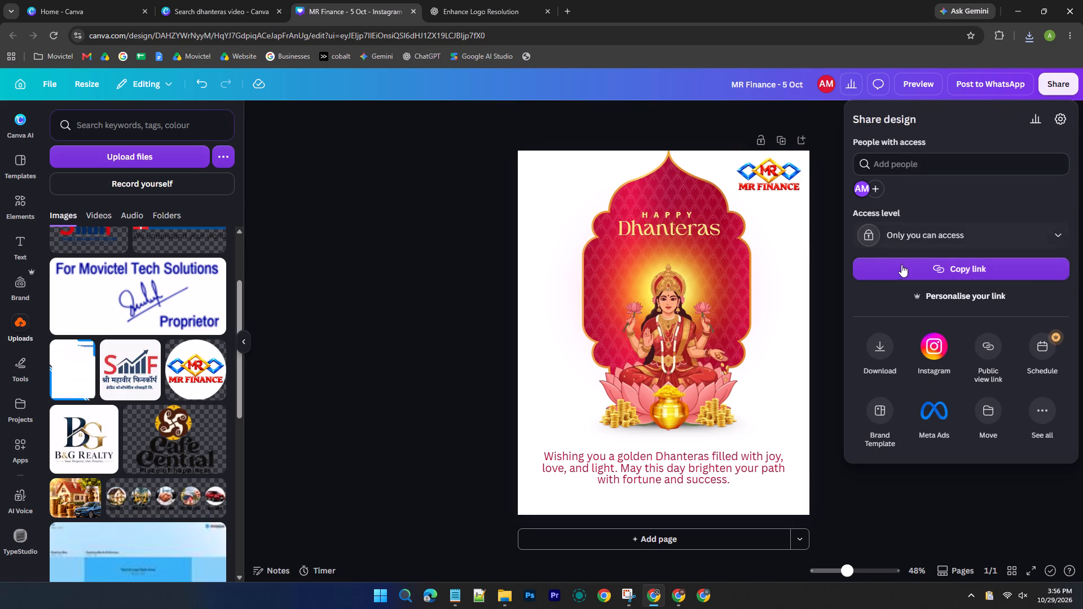
pyautogui.click(890, 351)
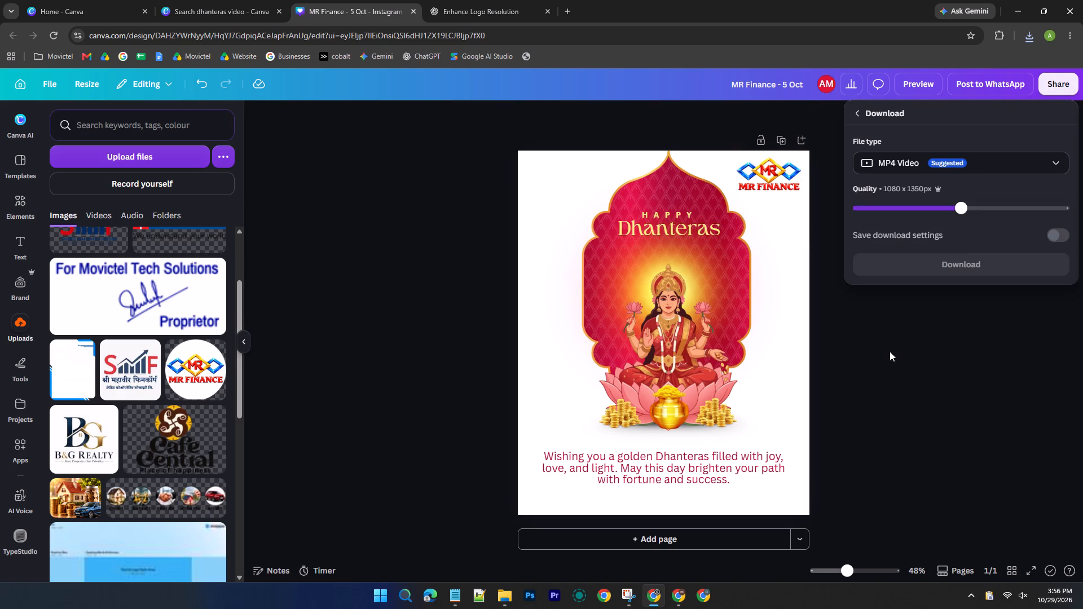
pyautogui.click(891, 270)
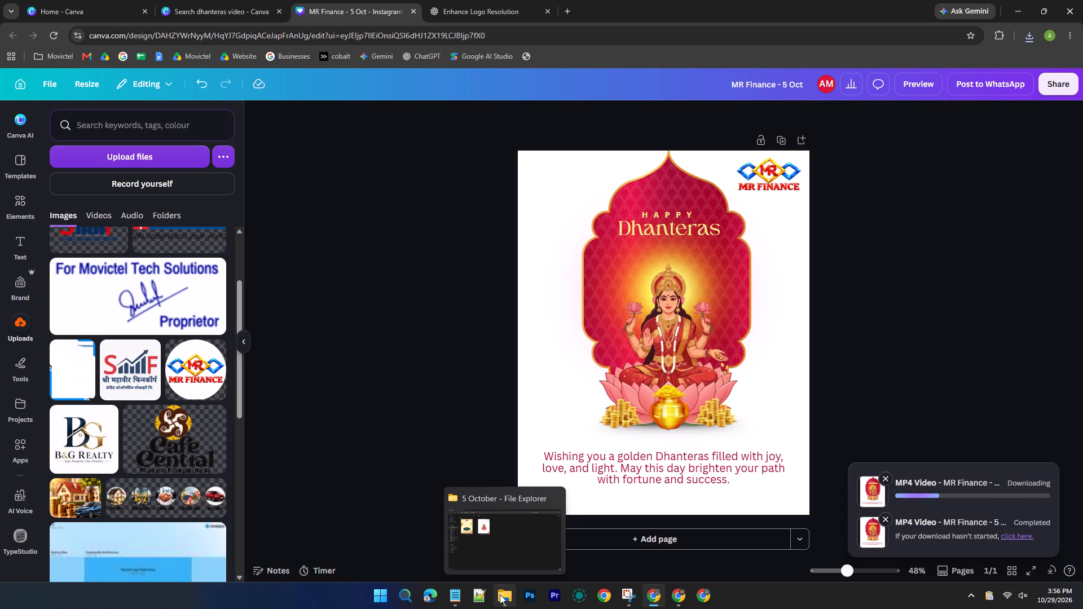
# Switch to the 5 October folder in File Explorer.
pyautogui.click(500, 594)
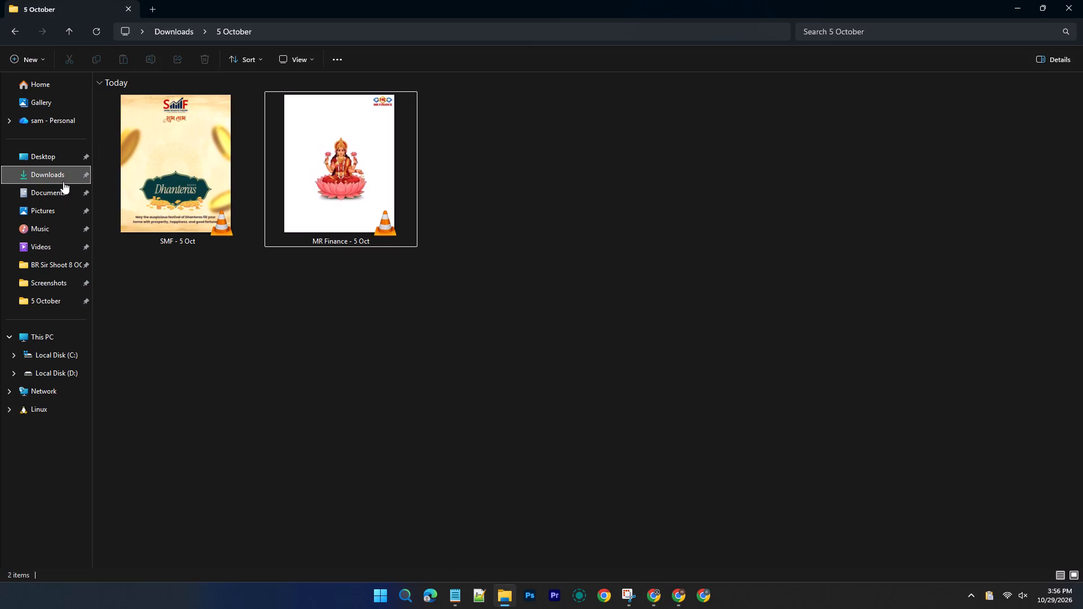
# Move the MR Finance - 5 Oct video from Downloads into the 5 October folder, replacing the existing file of the same name.
pyautogui.click(63, 182)
pyautogui.moveTo(148, 140); pyautogui.dragTo(769, 139)
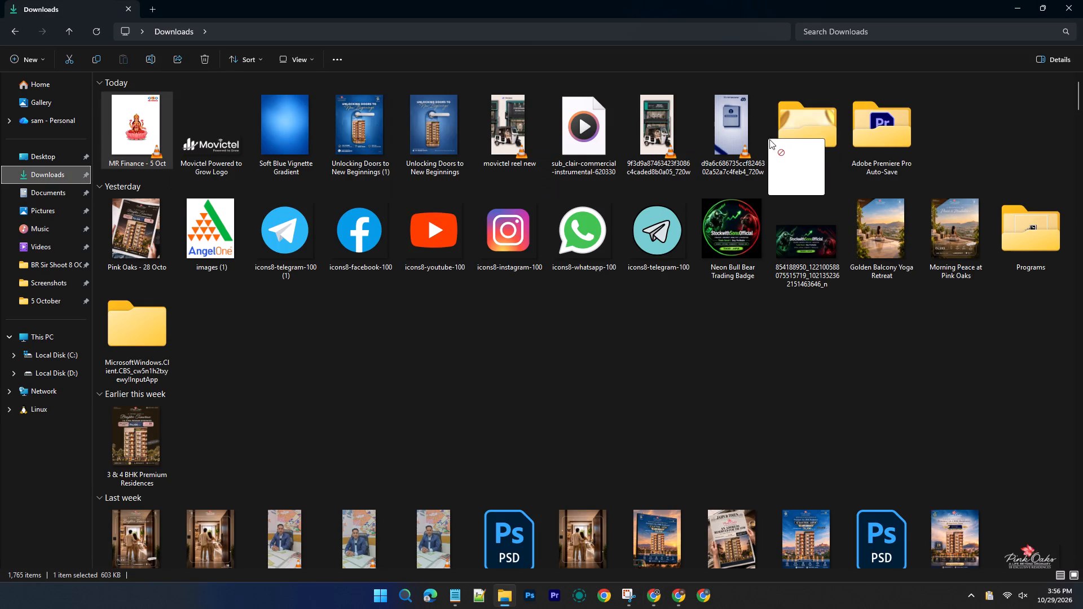
pyautogui.moveTo(769, 139); pyautogui.dragTo(783, 123)
pyautogui.click(485, 217)
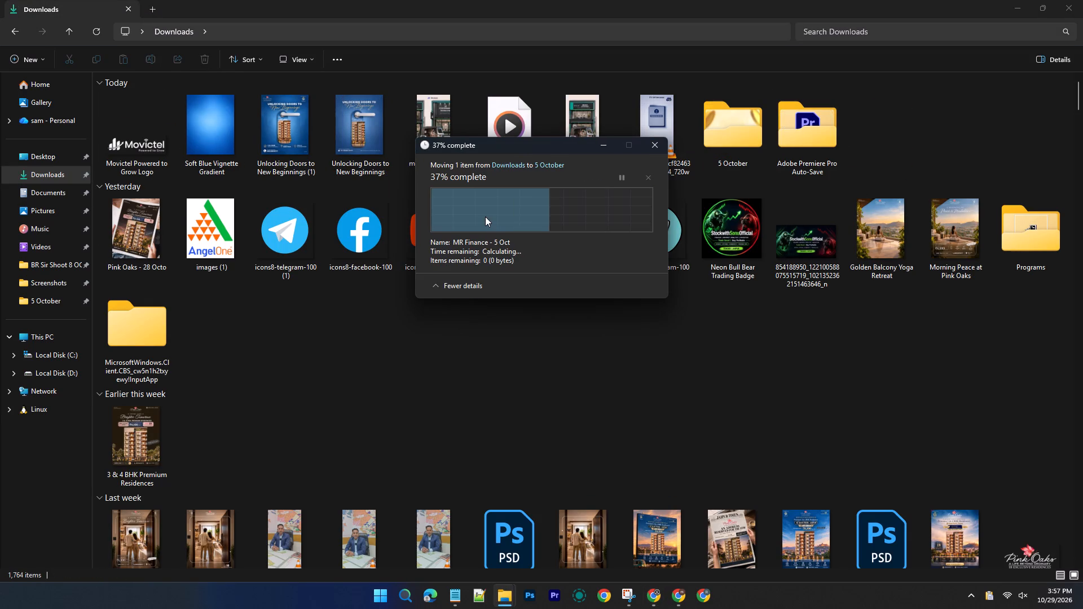
# Switch to Chrome and close the MR Finance - 5 Oct design.
pyautogui.click(651, 597)
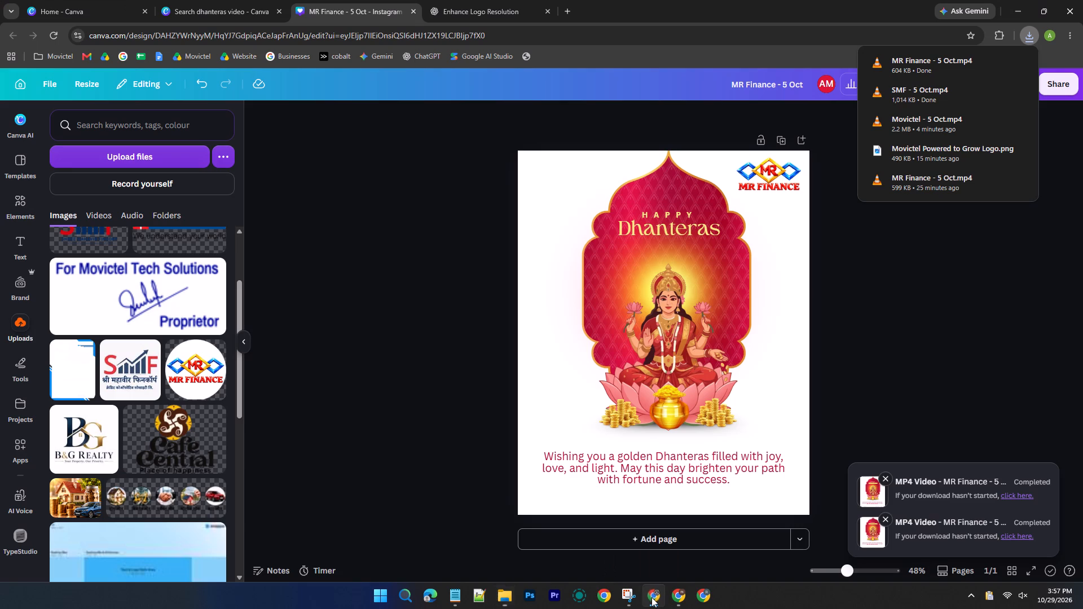
pyautogui.click(411, 12)
# Return to the dhanteras video template results and open the Pink and Gold Illustrated Dhanteras Mobile Video template's preview in place of the current one.
pyautogui.click(230, 0)
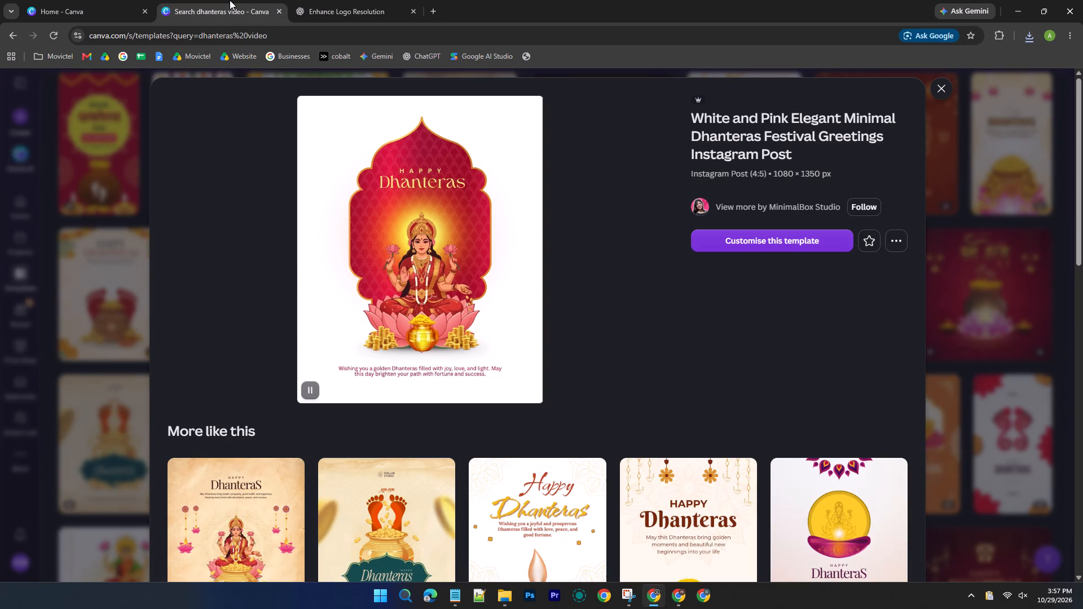
pyautogui.click(939, 86)
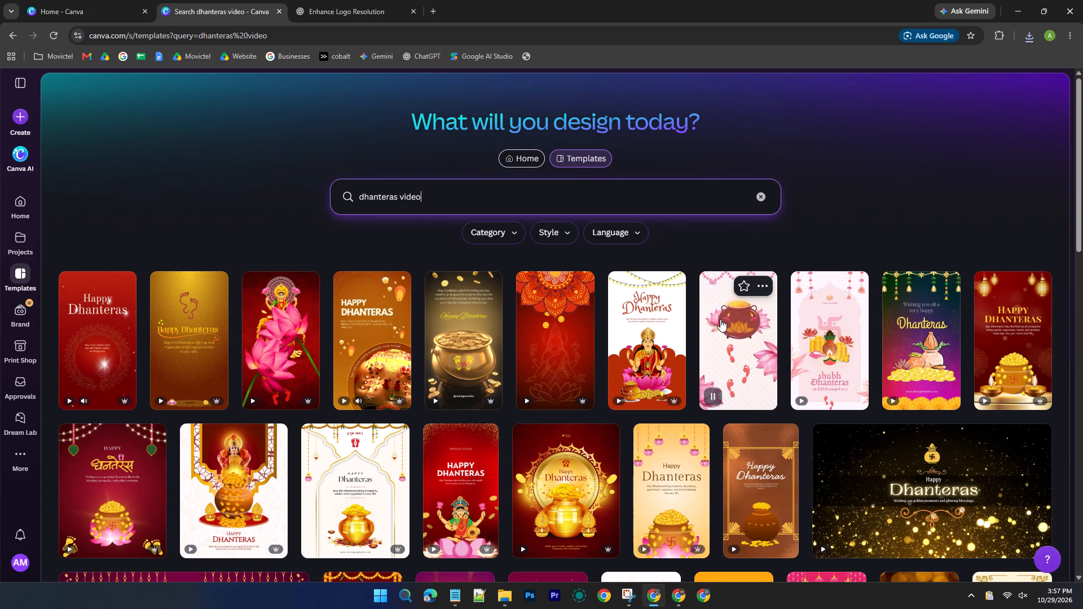
pyautogui.click(825, 352)
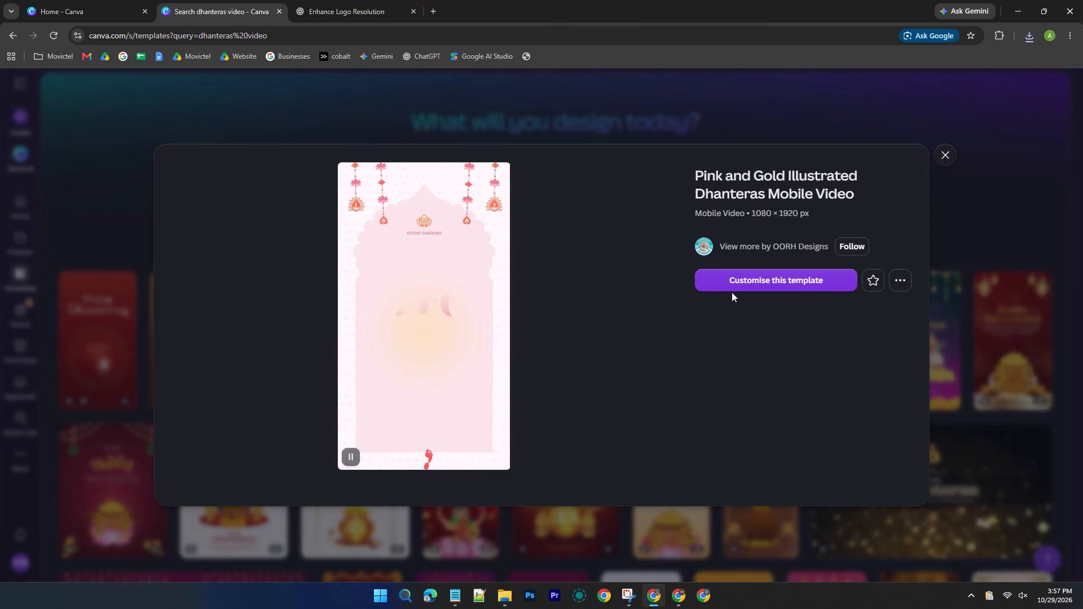
# Start a new Canva design in Chrome from the Pink and Gold Illustrated Dhanteras Mobile Video template.
pyautogui.click(732, 291)
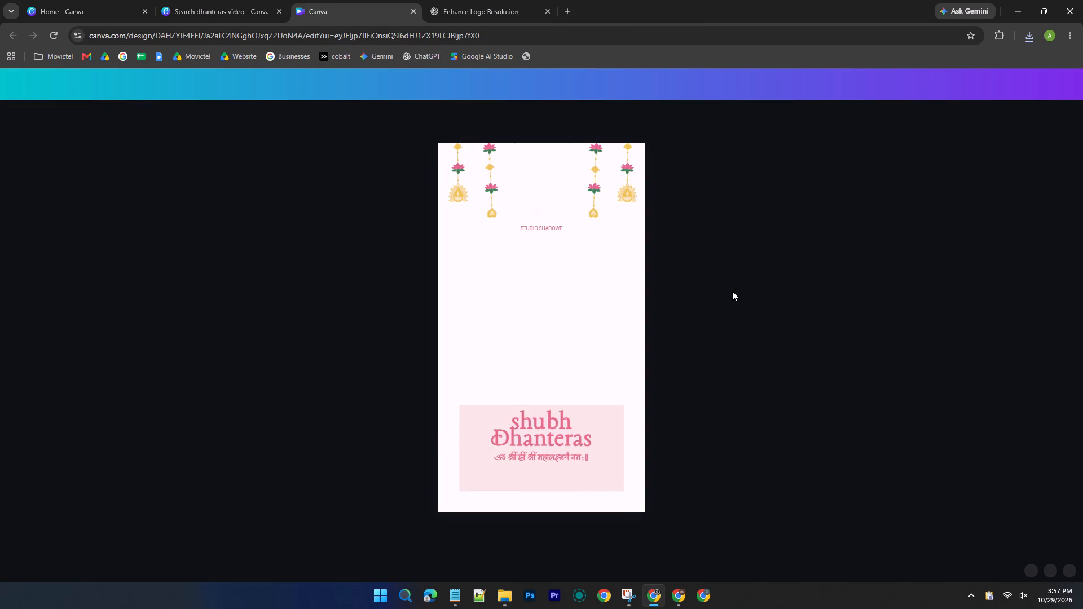
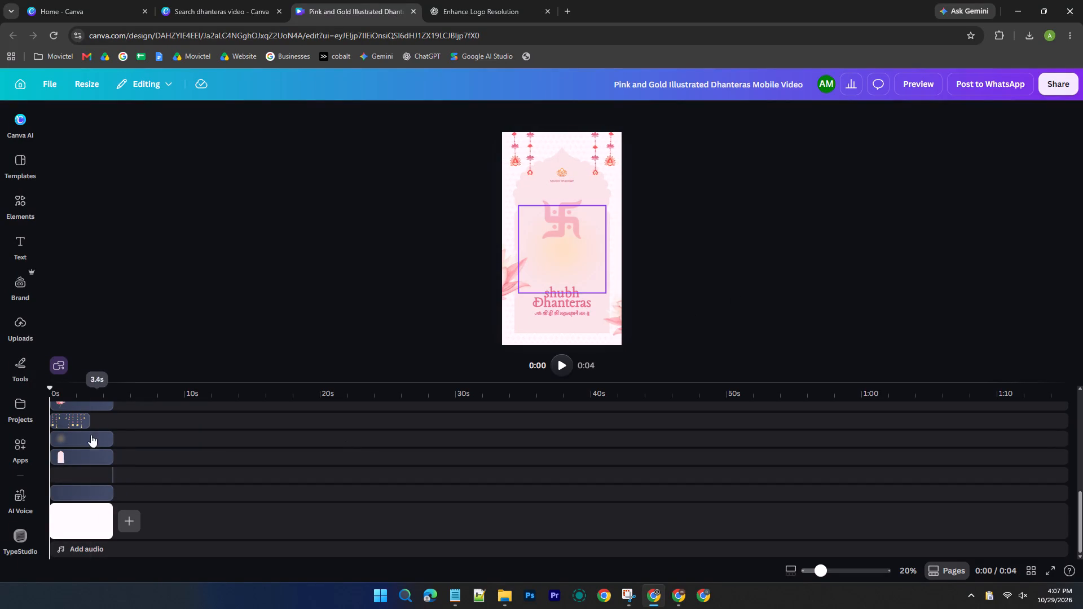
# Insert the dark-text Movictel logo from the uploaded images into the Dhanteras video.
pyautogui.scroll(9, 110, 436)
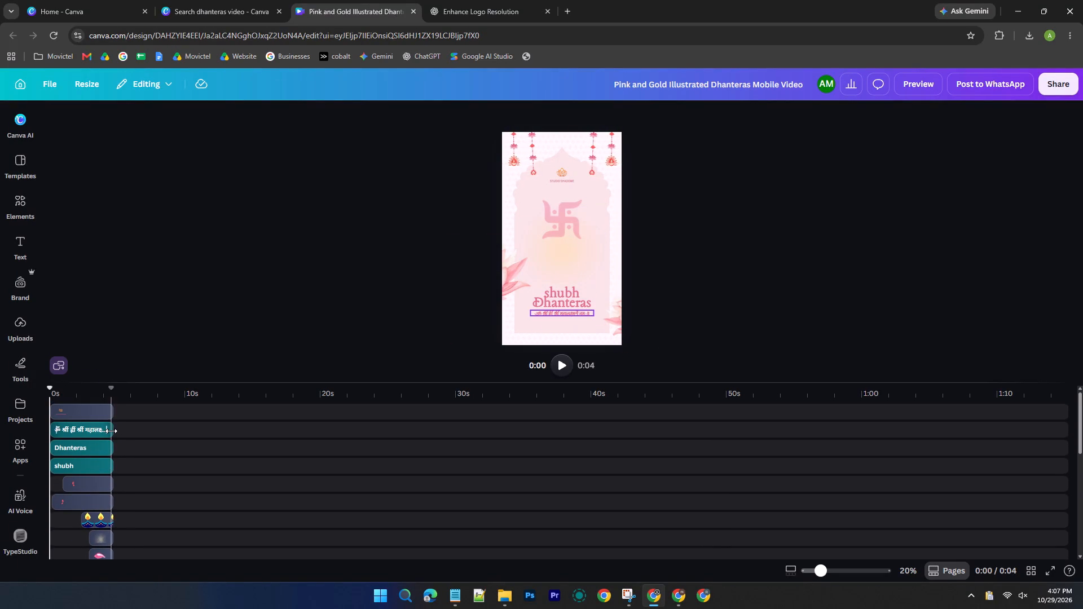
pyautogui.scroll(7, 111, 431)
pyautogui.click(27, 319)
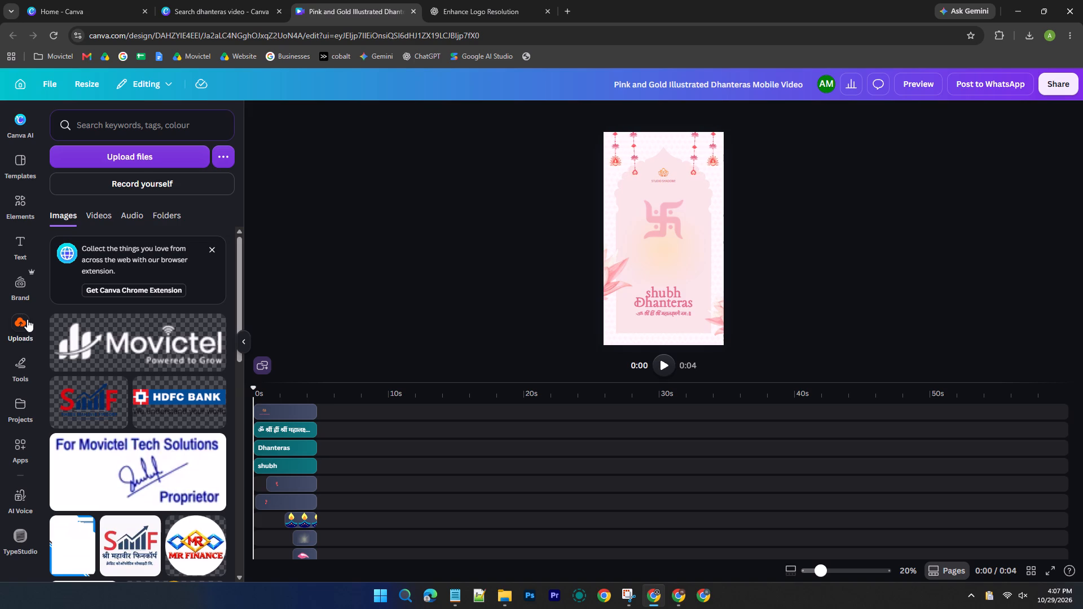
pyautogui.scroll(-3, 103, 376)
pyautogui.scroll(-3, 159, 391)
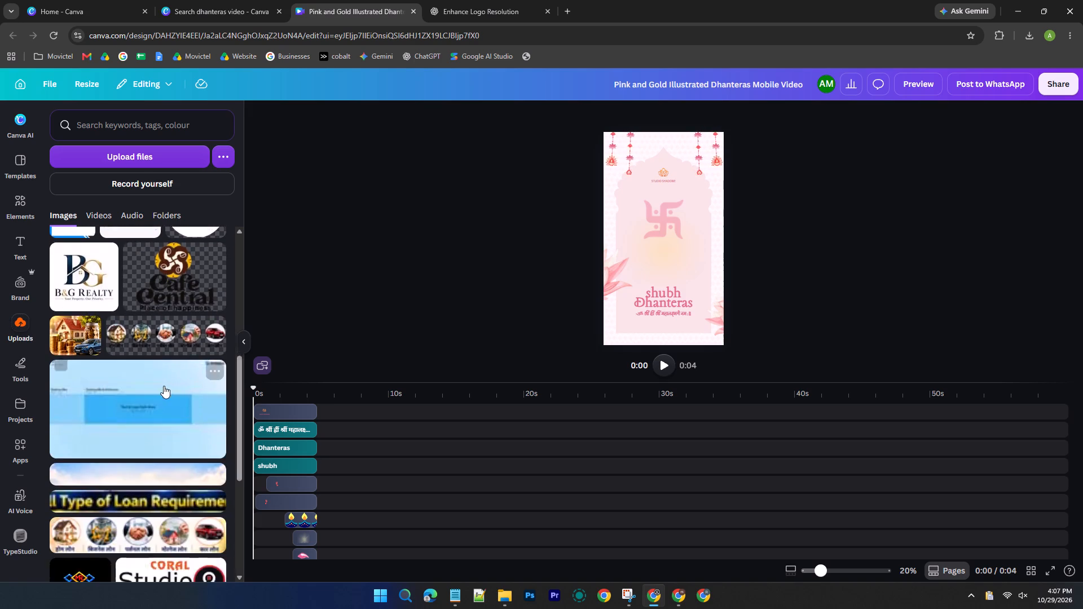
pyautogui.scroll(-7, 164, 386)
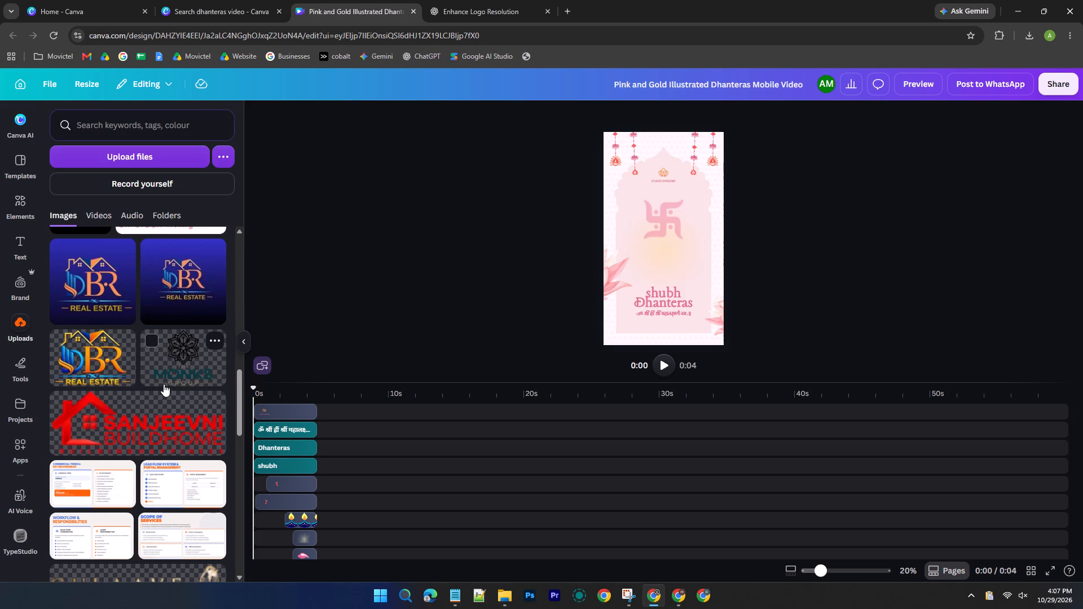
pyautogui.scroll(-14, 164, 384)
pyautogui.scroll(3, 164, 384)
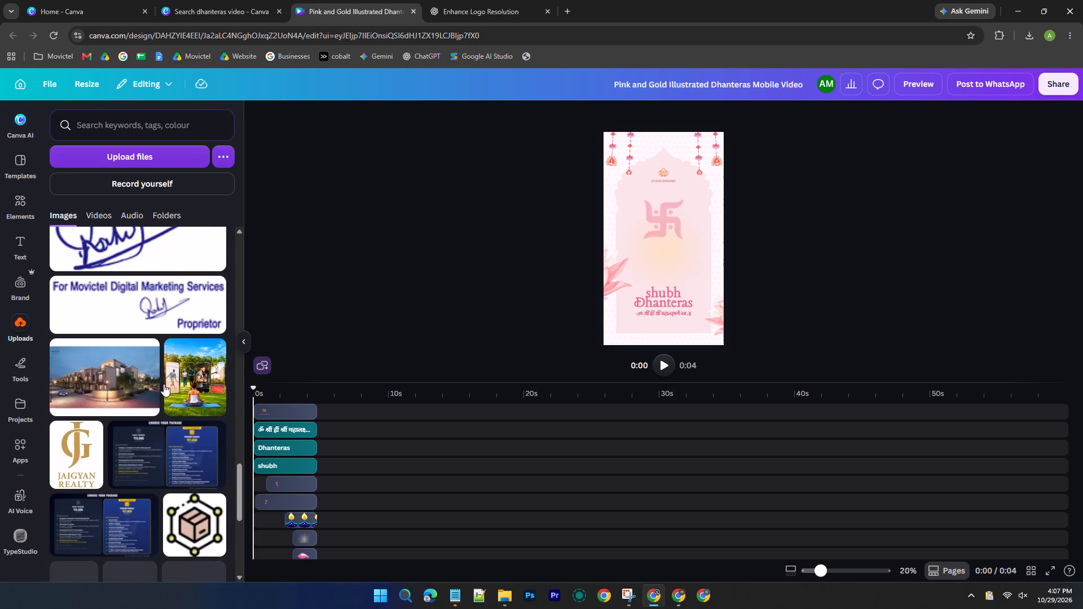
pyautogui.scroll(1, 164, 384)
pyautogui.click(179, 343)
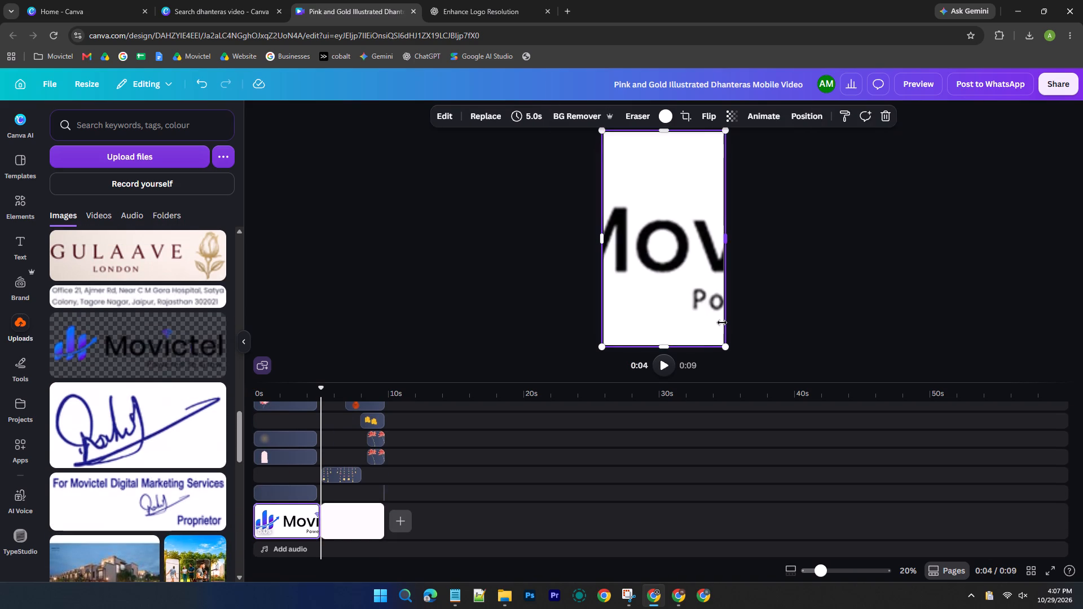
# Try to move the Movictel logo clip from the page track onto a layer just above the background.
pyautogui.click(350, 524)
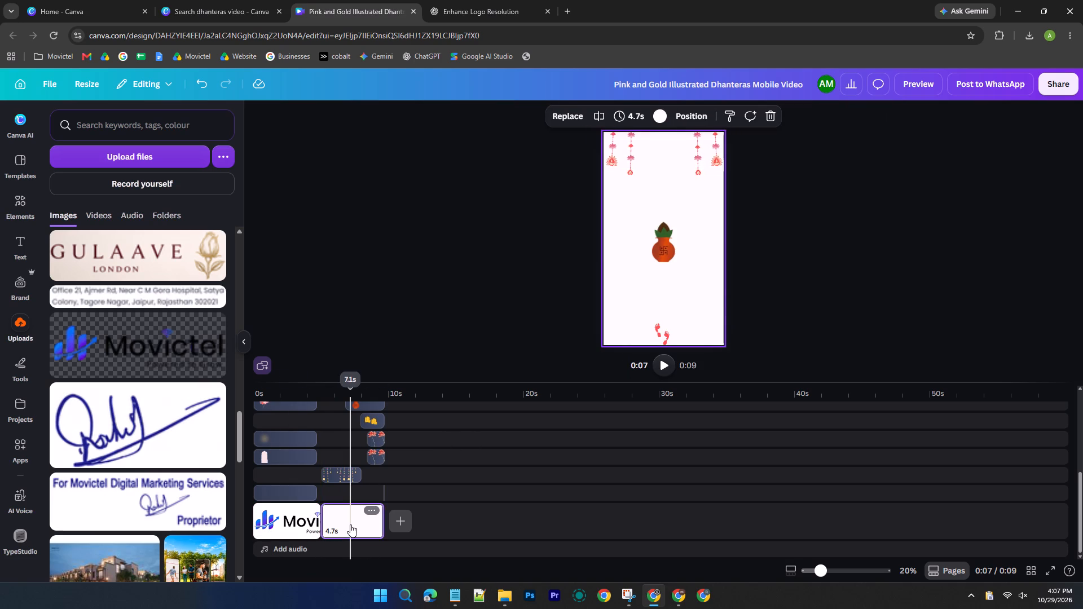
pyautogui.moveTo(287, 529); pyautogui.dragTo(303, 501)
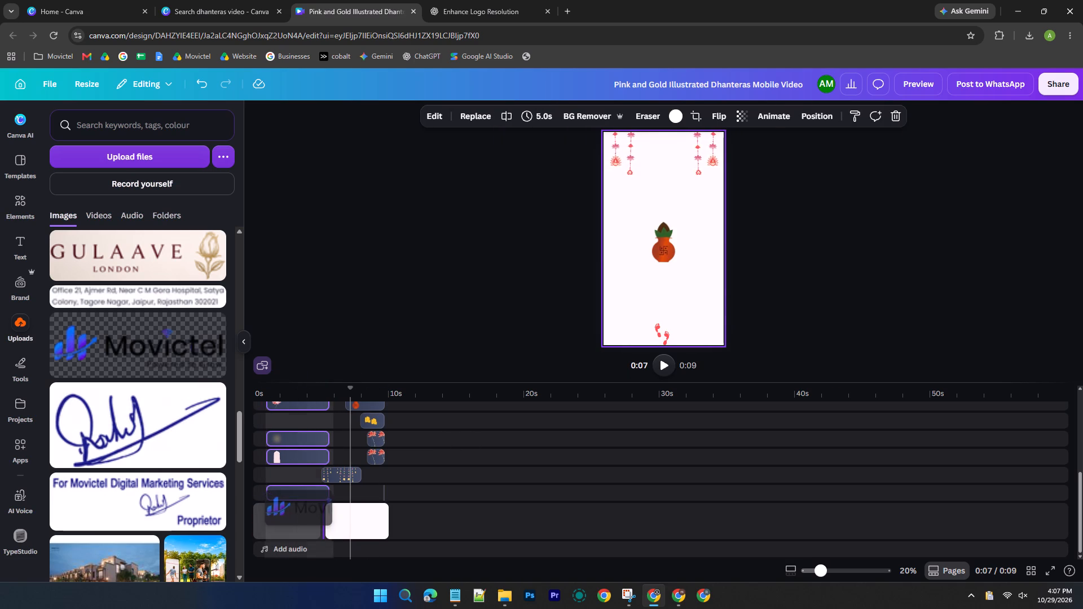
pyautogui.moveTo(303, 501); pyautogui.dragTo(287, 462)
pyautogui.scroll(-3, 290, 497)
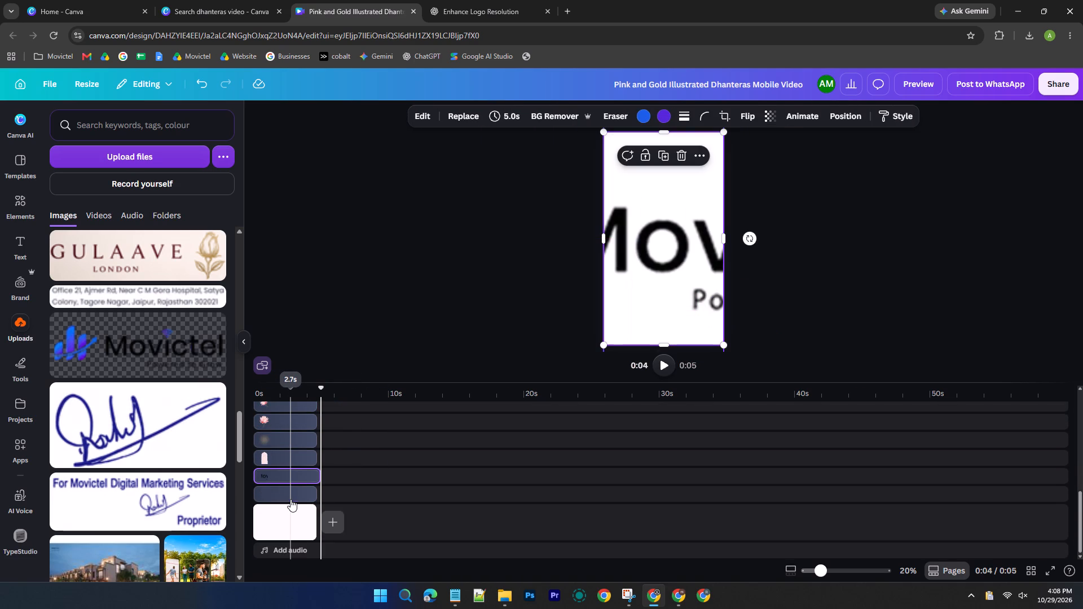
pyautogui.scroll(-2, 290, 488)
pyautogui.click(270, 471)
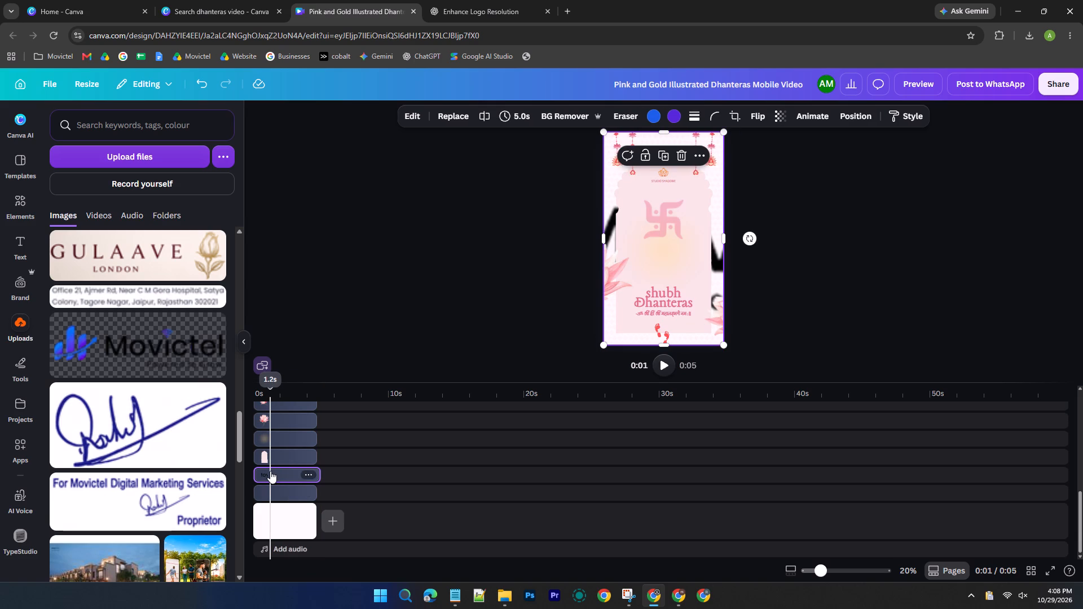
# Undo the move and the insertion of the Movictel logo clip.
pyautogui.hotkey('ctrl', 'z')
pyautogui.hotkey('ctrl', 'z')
# Place the playhead at the end of the video and insert the dark-text Movictel logo from the uploads.
pyautogui.scroll(5, 270, 471)
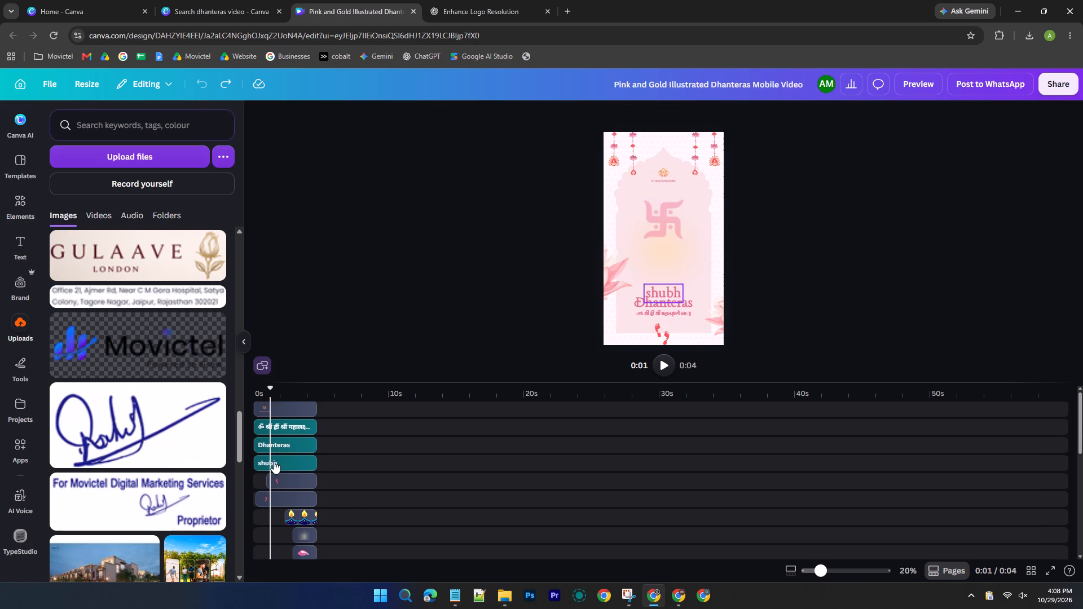
pyautogui.scroll(8, 274, 461)
pyautogui.moveTo(269, 386); pyautogui.dragTo(332, 392)
pyautogui.click(142, 360)
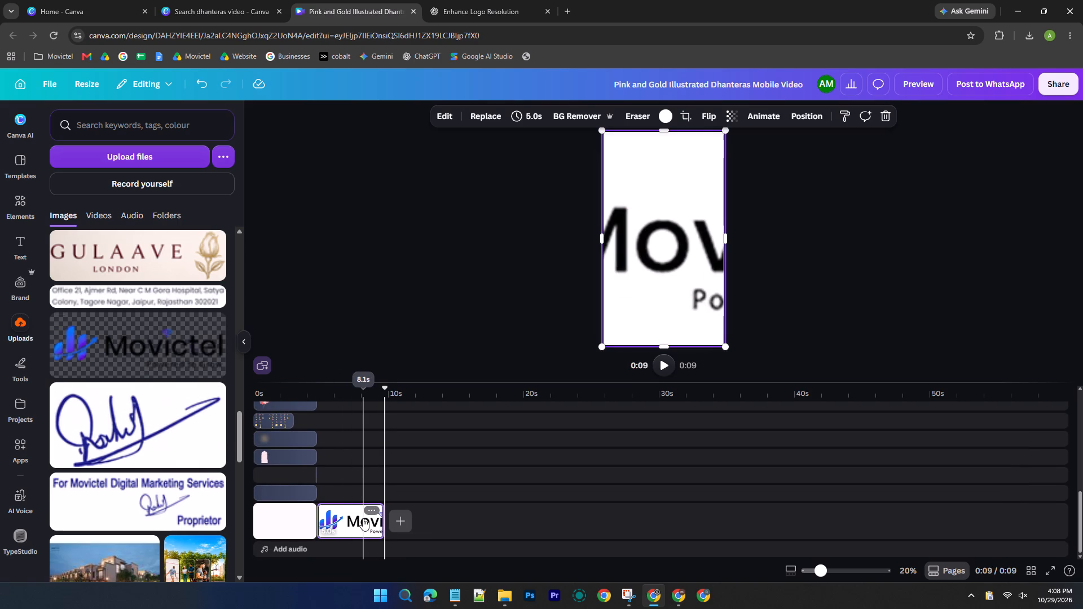
# Move the Movictel logo clip onto a new topmost timeline layer, starting at the beginning of the video.
pyautogui.moveTo(363, 518); pyautogui.dragTo(358, 418)
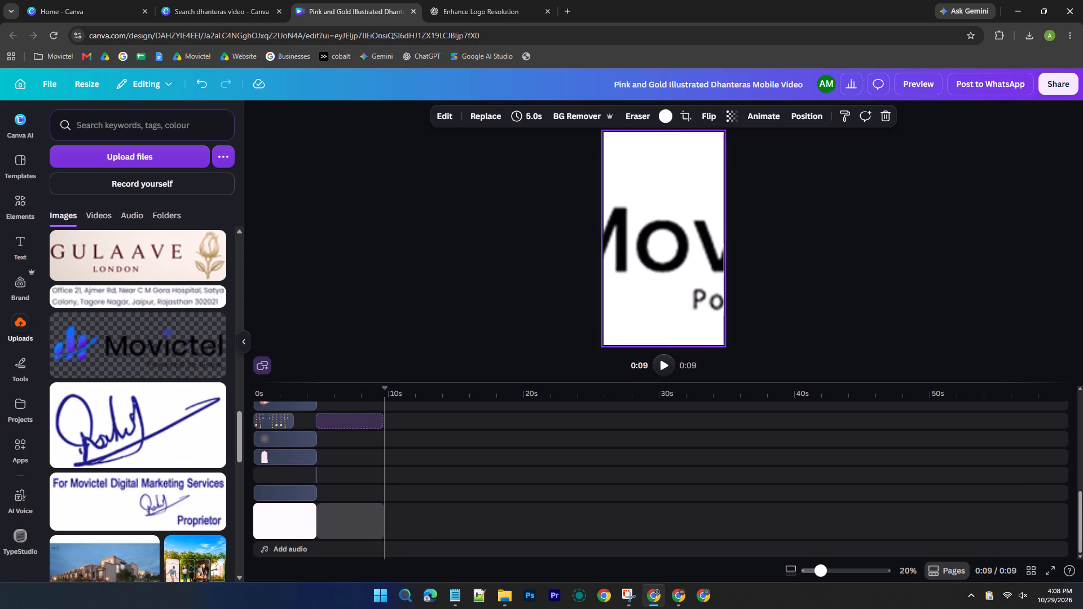
pyautogui.moveTo(358, 418); pyautogui.dragTo(360, 399)
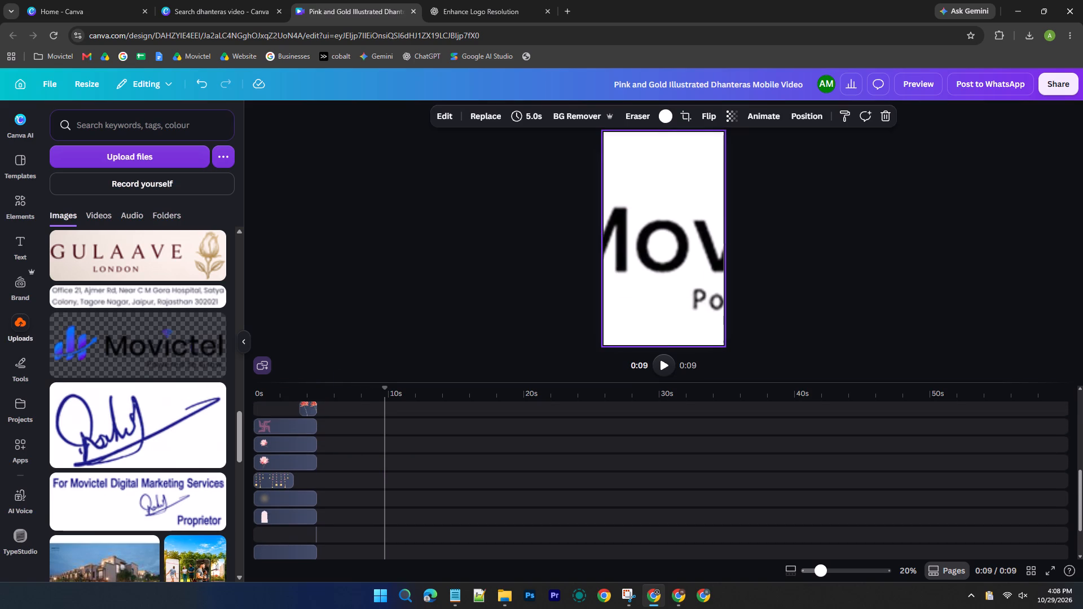
pyautogui.moveTo(360, 399); pyautogui.dragTo(338, 398)
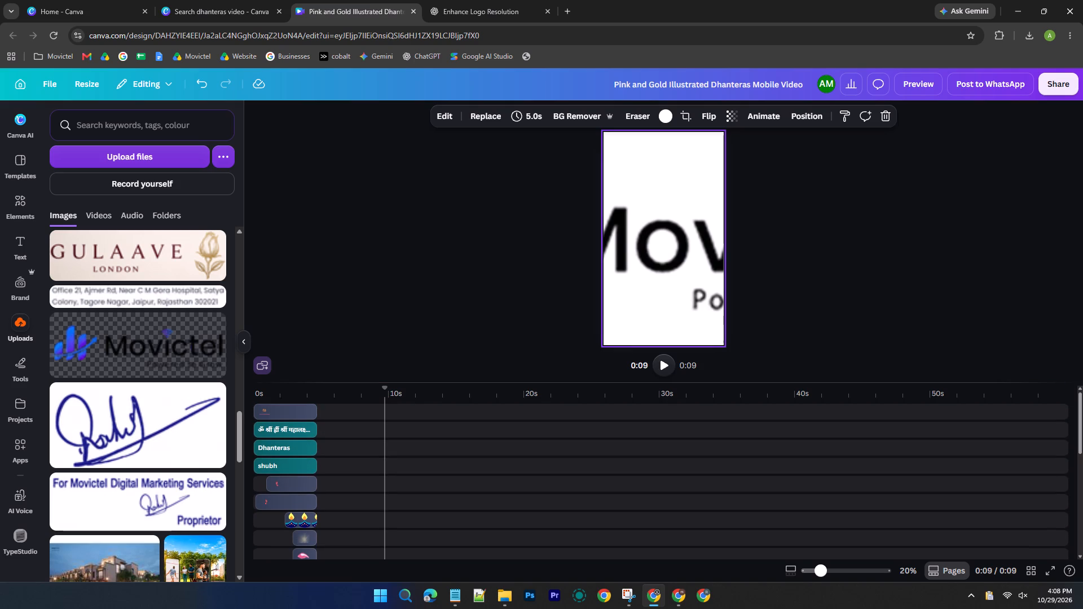
pyautogui.moveTo(338, 398); pyautogui.dragTo(319, 403)
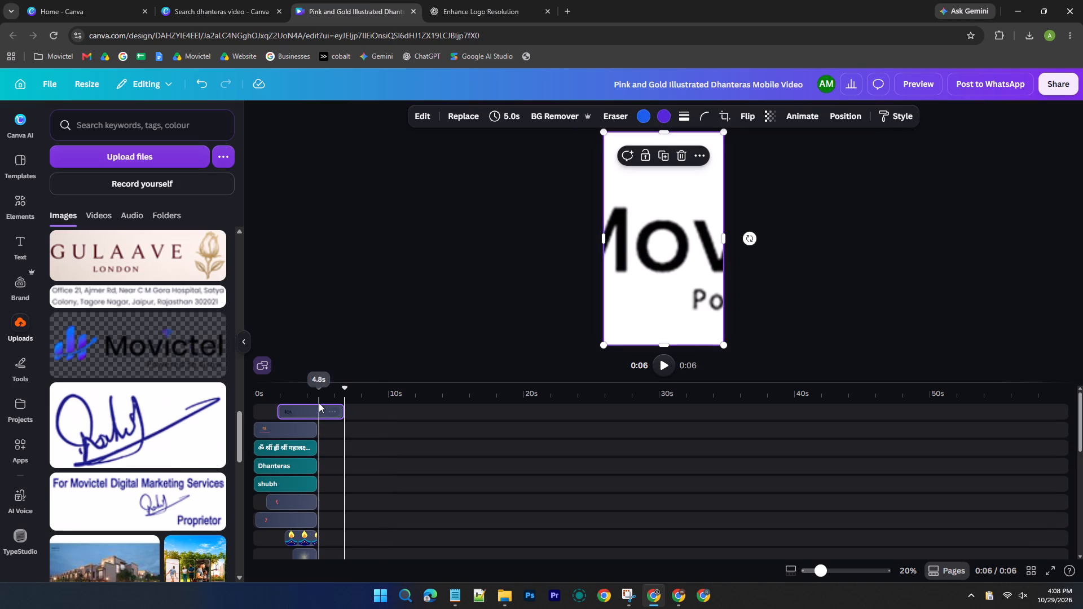
pyautogui.moveTo(314, 405); pyautogui.dragTo(292, 404)
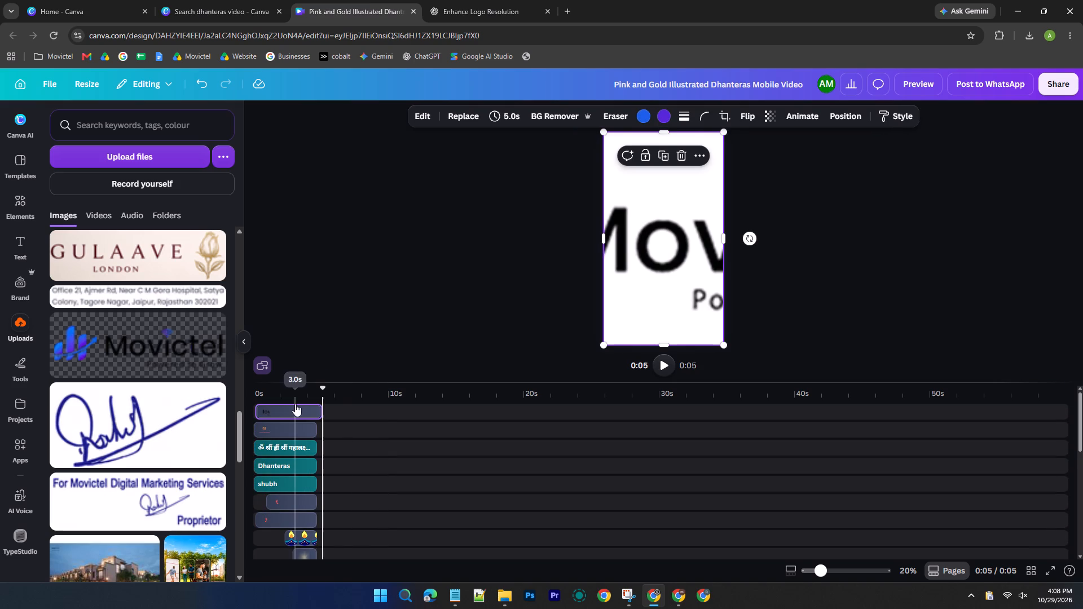
# Trim the end of the Movictel logo layer to a 4.5 s duration, level with the other layers.
pyautogui.click(325, 392)
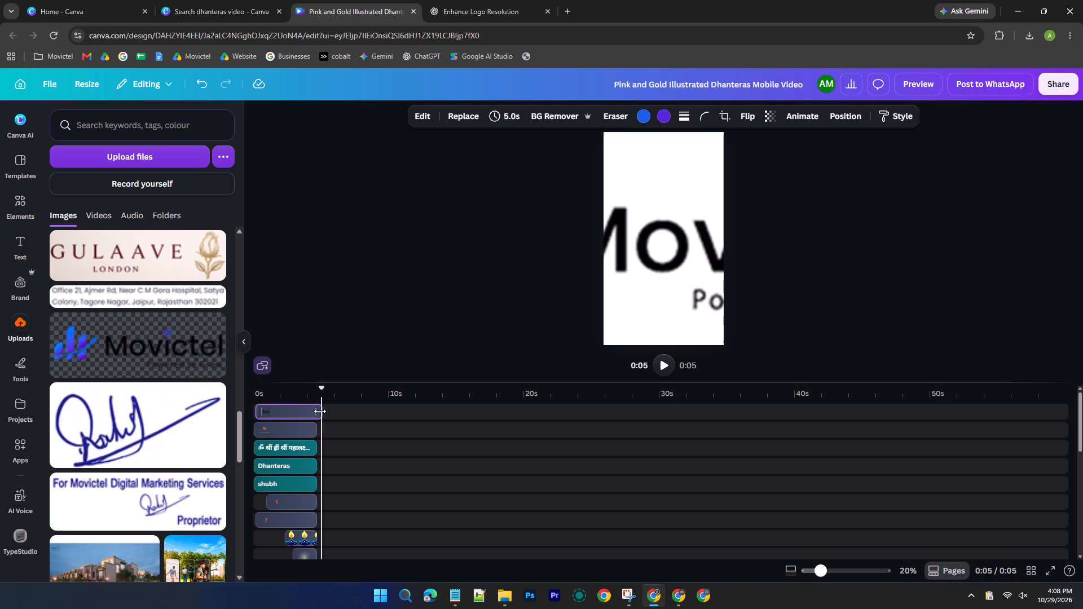
pyautogui.click(320, 411)
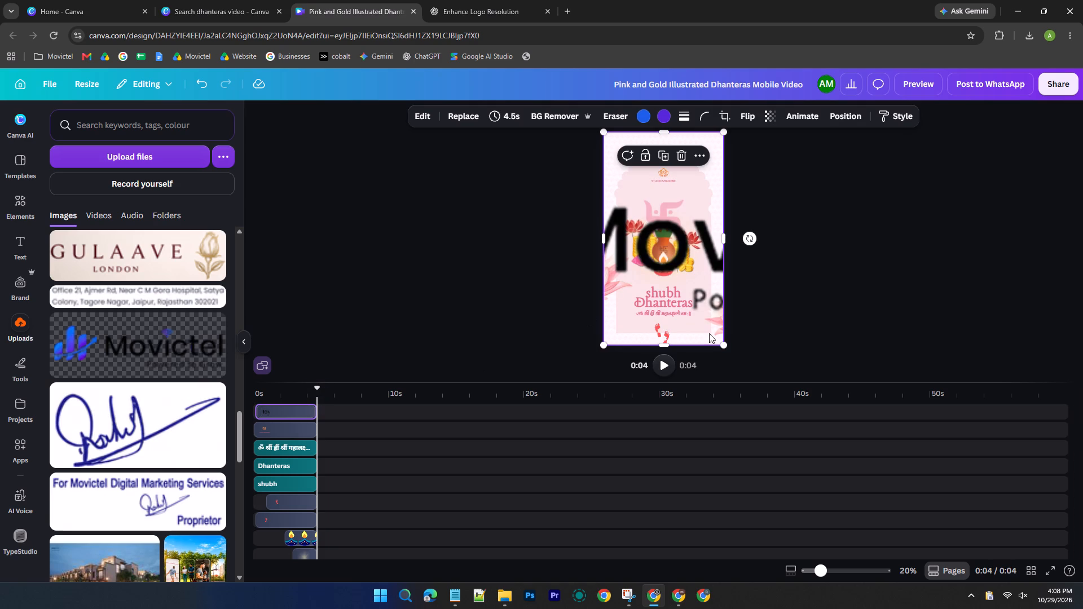
# Shrink the Movictel logo at the page's top-left corner and widen its crop to include the end of the wordmark.
pyautogui.moveTo(723, 346); pyautogui.dragTo(650, 225)
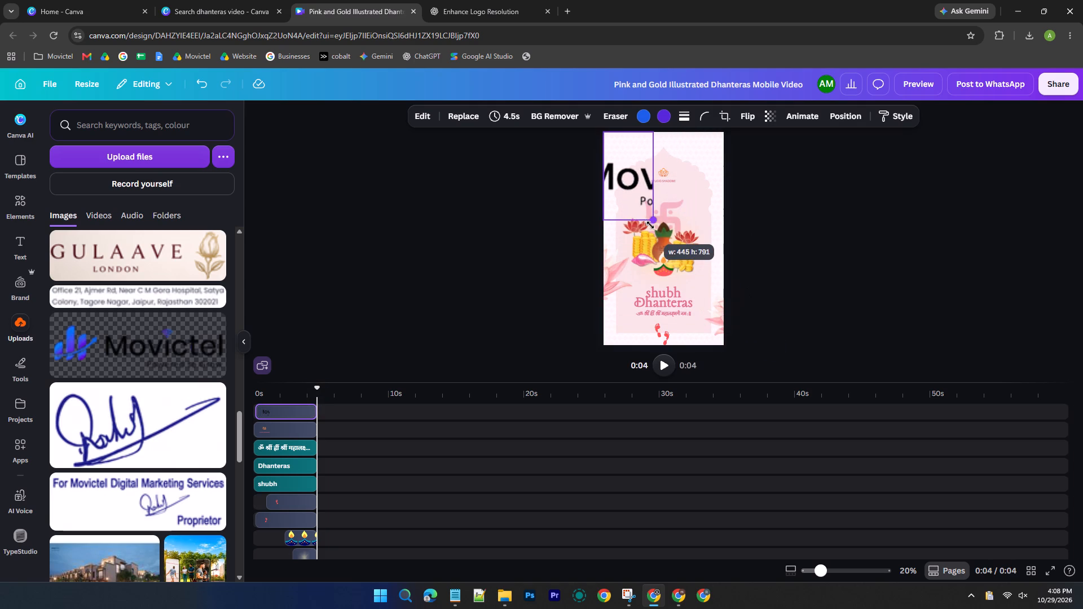
pyautogui.moveTo(650, 225); pyautogui.dragTo(651, 225)
pyautogui.moveTo(657, 184); pyautogui.dragTo(722, 188)
pyautogui.moveTo(723, 224); pyautogui.dragTo(696, 206)
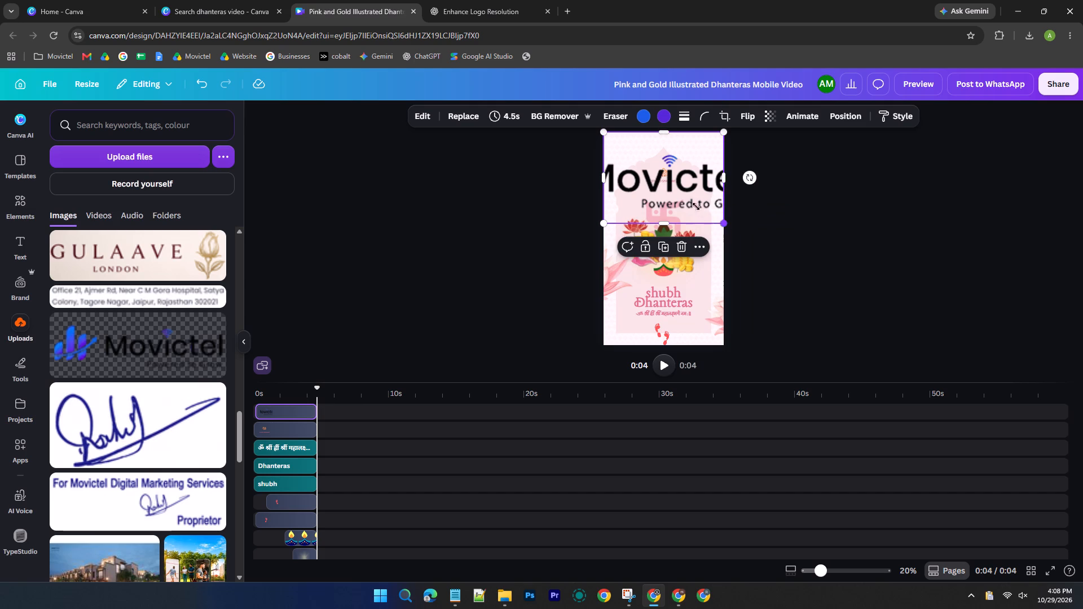
pyautogui.moveTo(696, 206); pyautogui.dragTo(661, 186)
pyautogui.moveTo(667, 160); pyautogui.dragTo(710, 164)
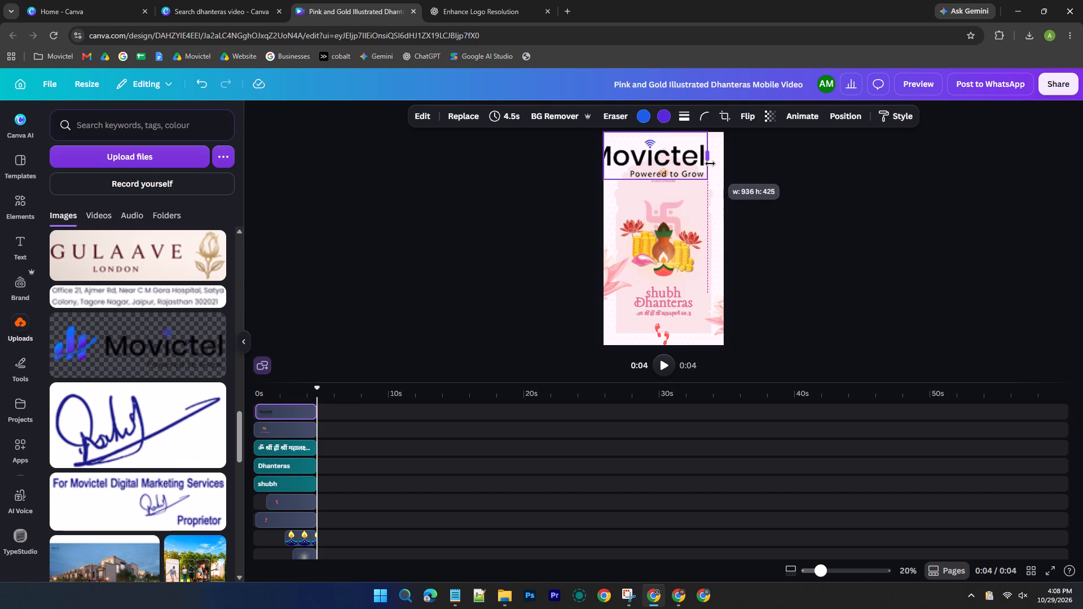
pyautogui.moveTo(710, 164); pyautogui.dragTo(719, 168)
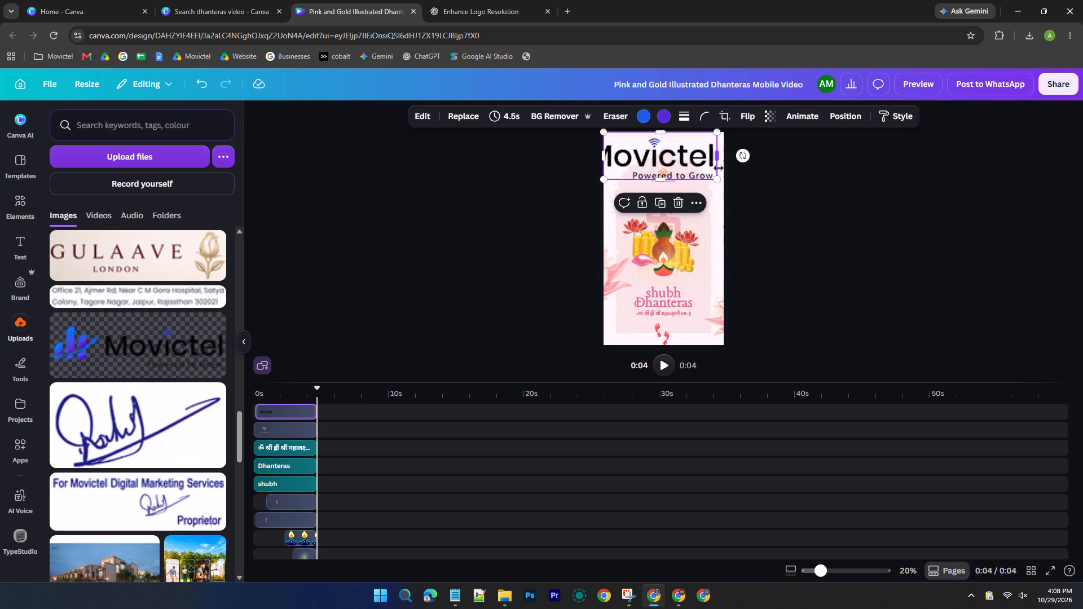
# Crop and shift the Movictel logo away from the page's left edge, then extend its left crop to include the whole M.
pyautogui.scroll(2, 758, 168)
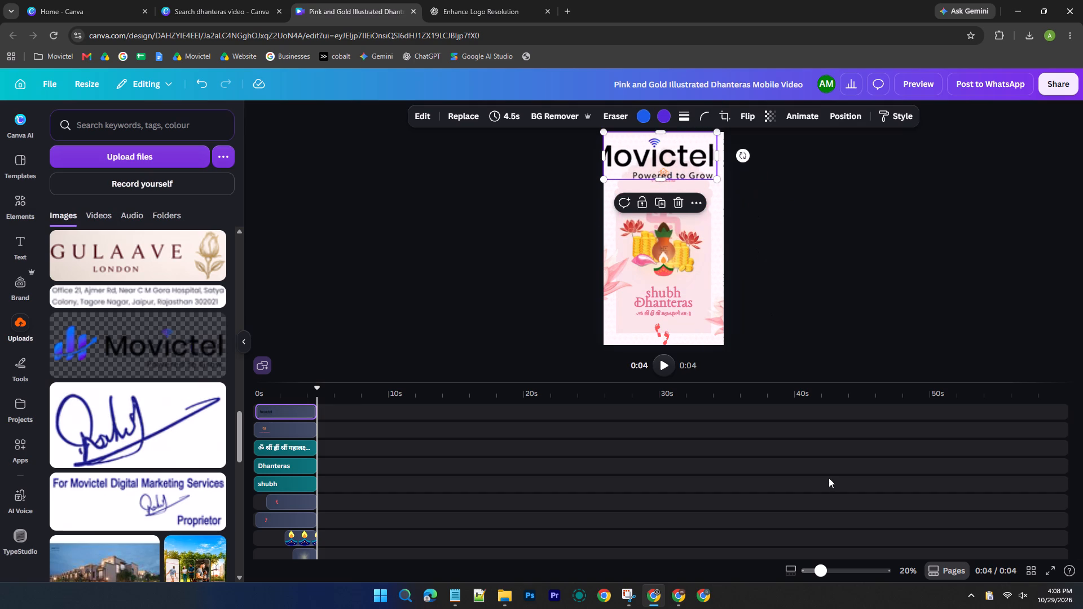
pyautogui.moveTo(825, 574); pyautogui.dragTo(847, 566)
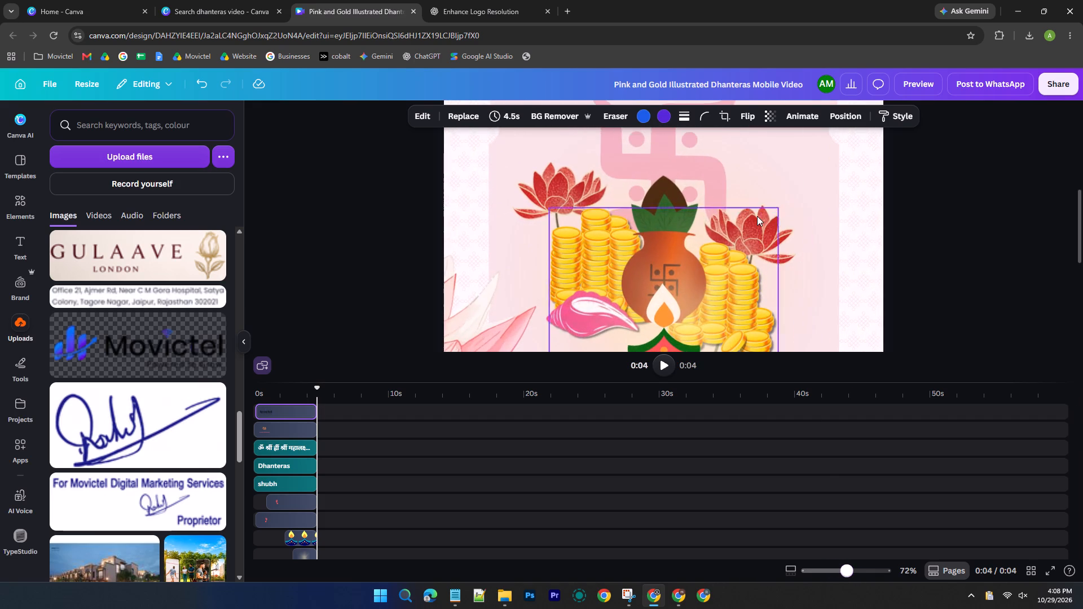
pyautogui.scroll(9, 757, 216)
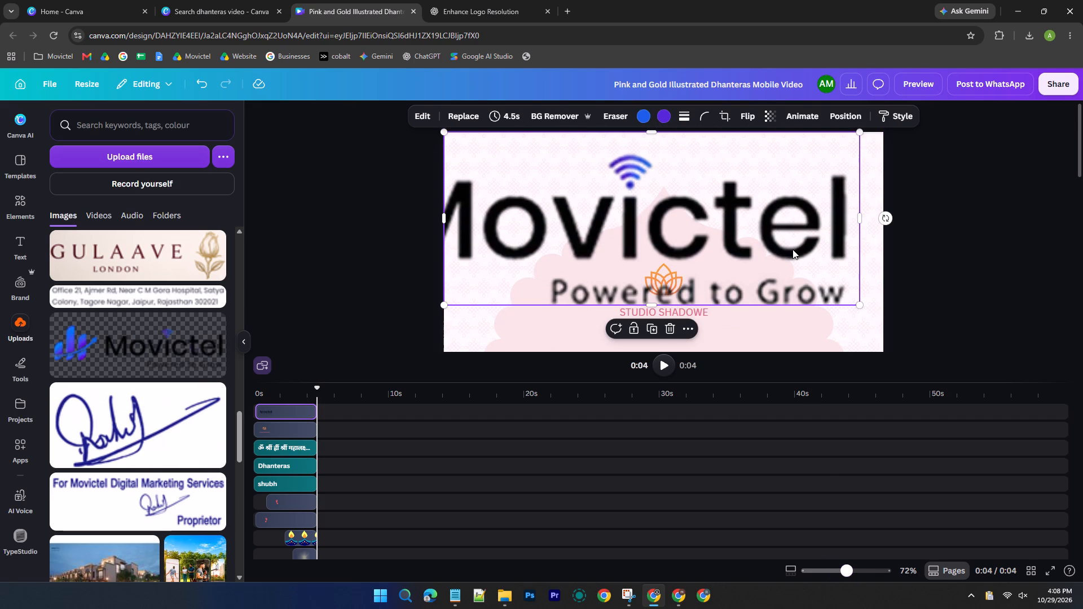
pyautogui.moveTo(862, 308); pyautogui.dragTo(870, 317)
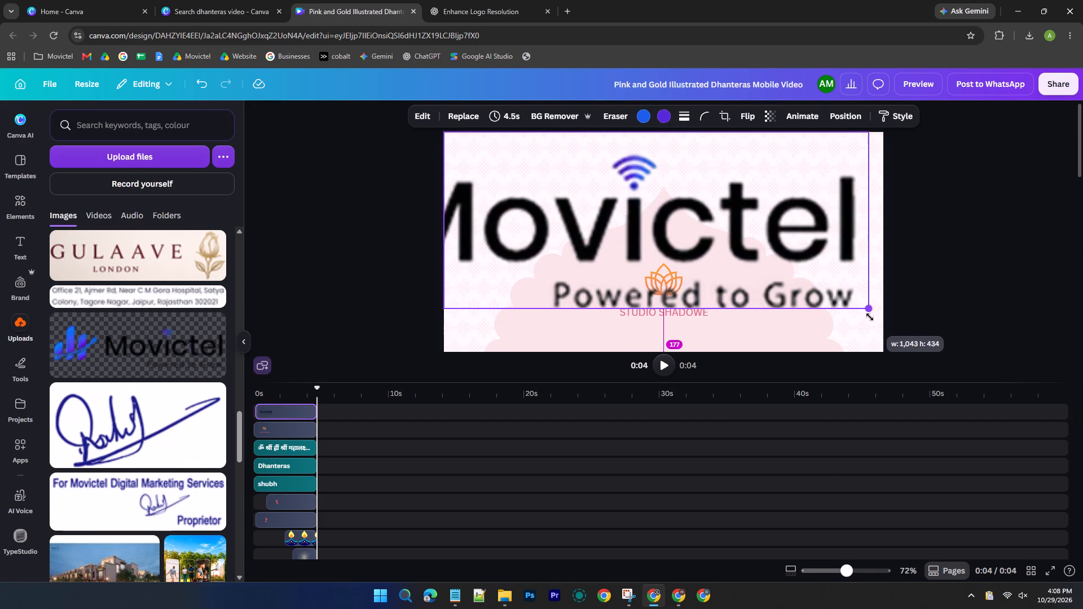
pyautogui.moveTo(870, 317); pyautogui.dragTo(873, 318)
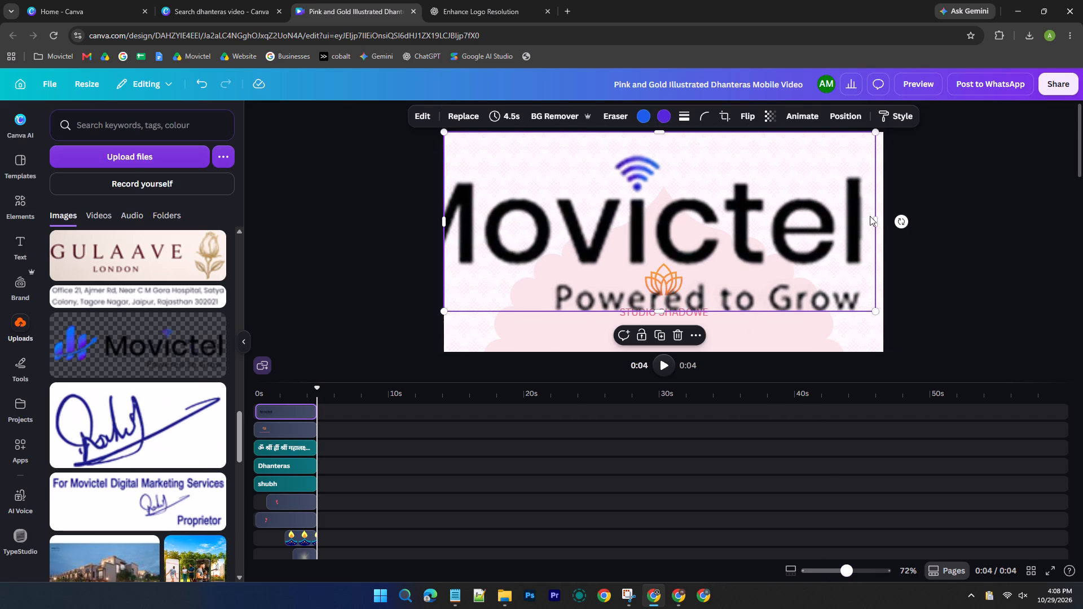
pyautogui.moveTo(875, 220); pyautogui.dragTo(731, 219)
pyautogui.moveTo(657, 226); pyautogui.dragTo(733, 223)
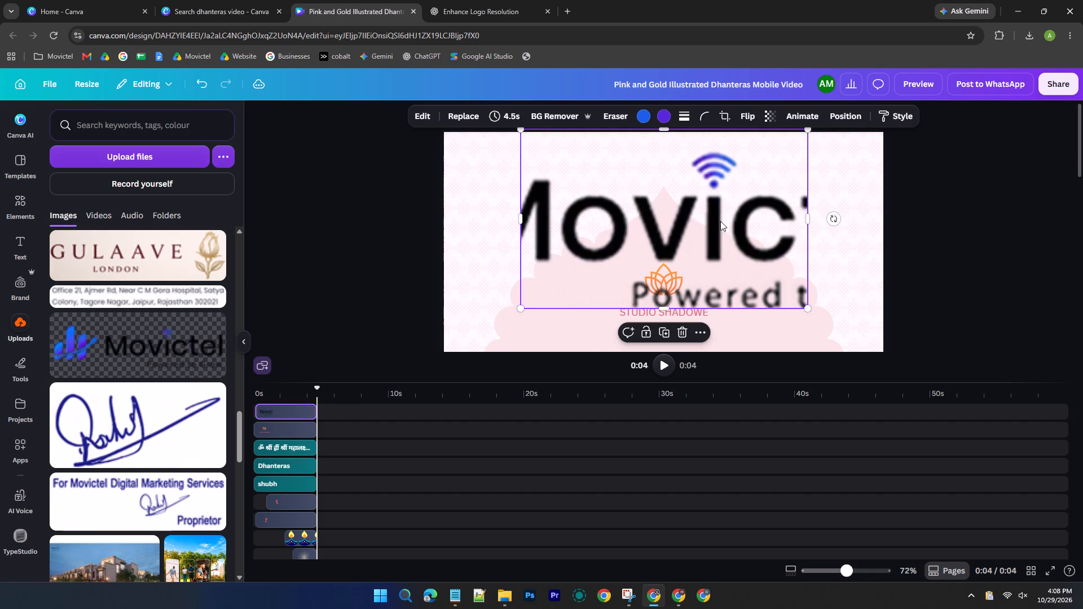
pyautogui.moveTo(521, 223); pyautogui.dragTo(454, 218)
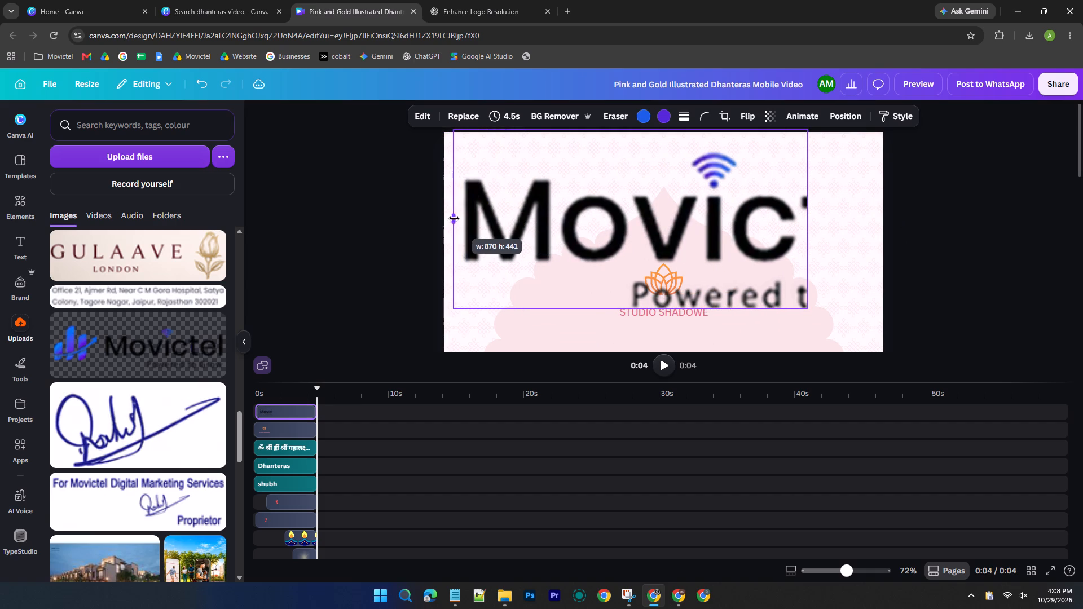
pyautogui.moveTo(454, 218); pyautogui.dragTo(463, 218)
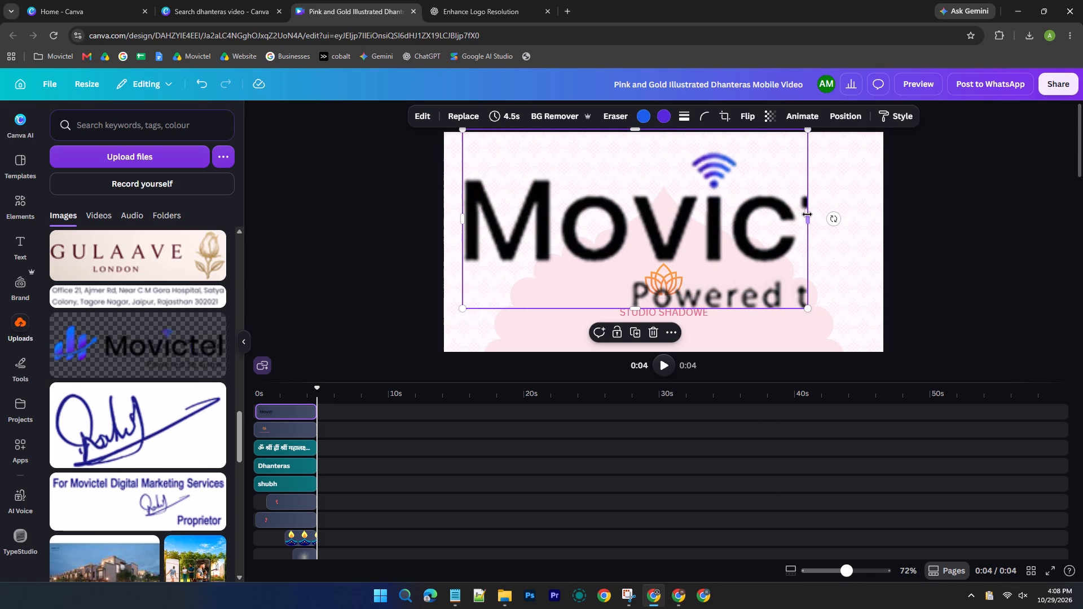
# Scale the Movictel logo down and extend its right and bottom crop to include the full wordmark and "Powered to Grow".
pyautogui.moveTo(807, 309); pyautogui.dragTo(677, 217)
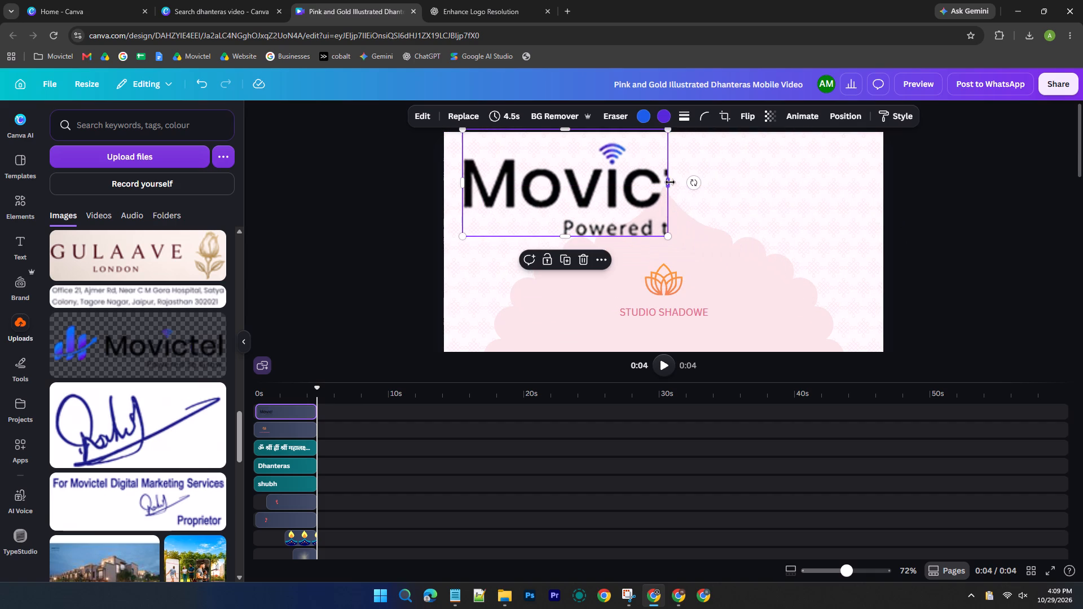
pyautogui.moveTo(670, 182); pyautogui.dragTo(773, 193)
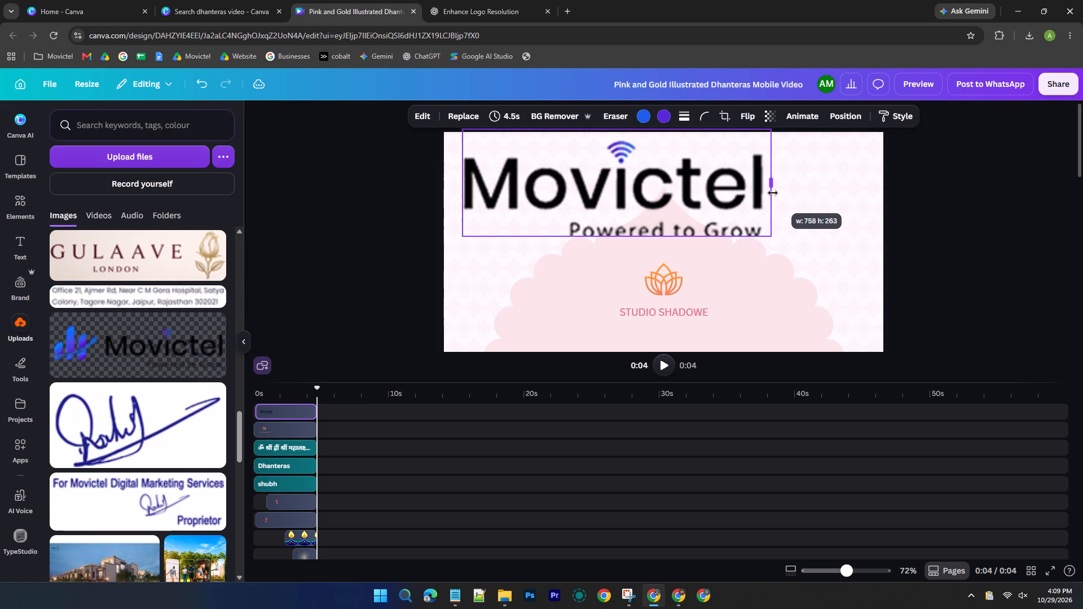
pyautogui.moveTo(773, 193); pyautogui.dragTo(771, 193)
pyautogui.moveTo(616, 234); pyautogui.dragTo(618, 236)
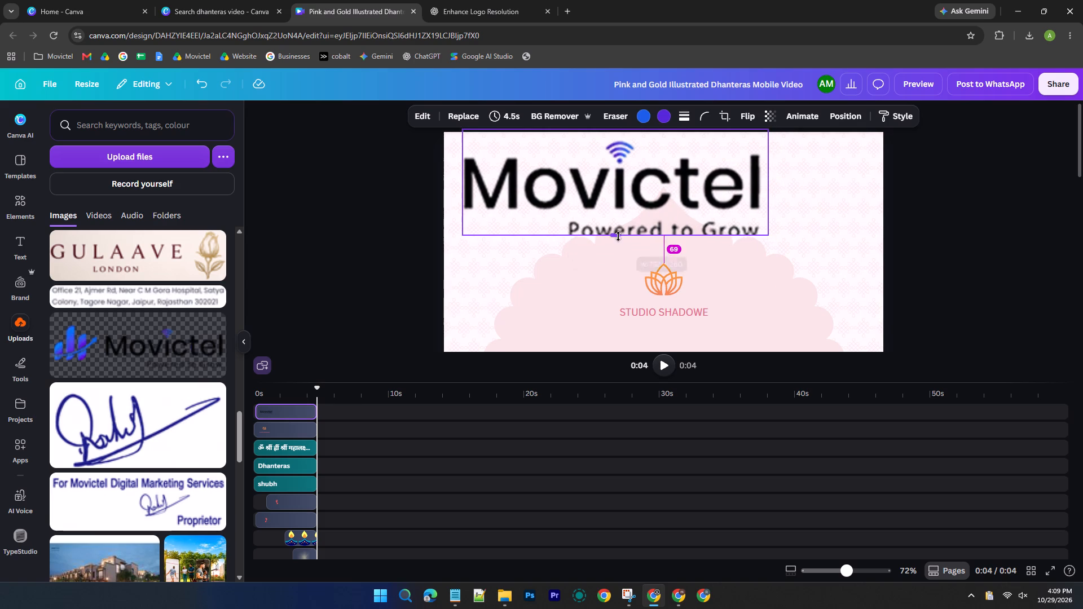
pyautogui.moveTo(618, 236); pyautogui.dragTo(622, 242)
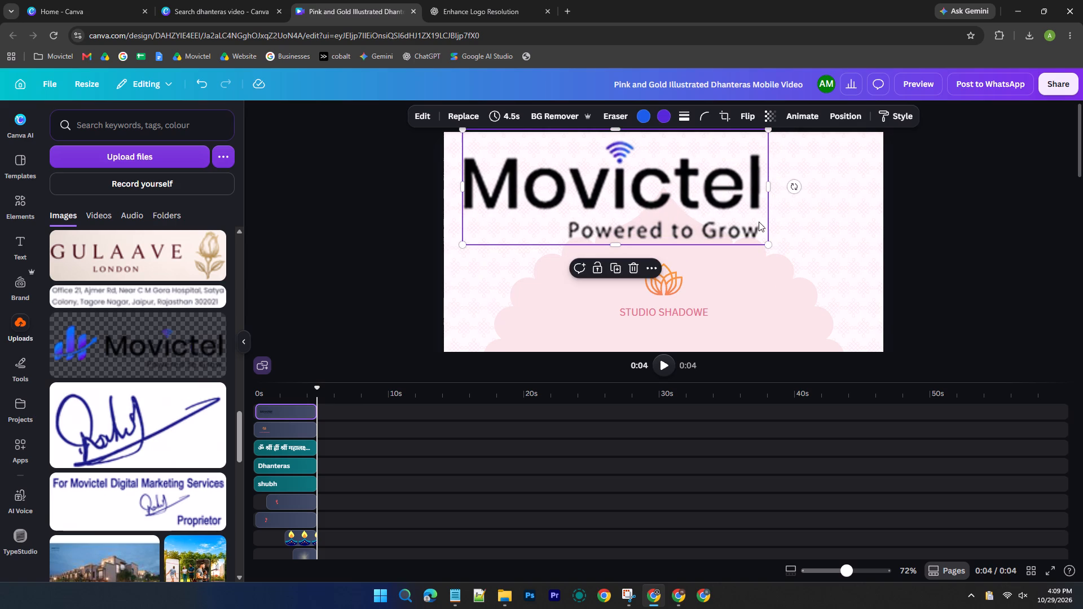
# Scale the Movictel logo down and centre it horizontally at the top of the page, above the pink arch.
pyautogui.moveTo(768, 245); pyautogui.dragTo(706, 201)
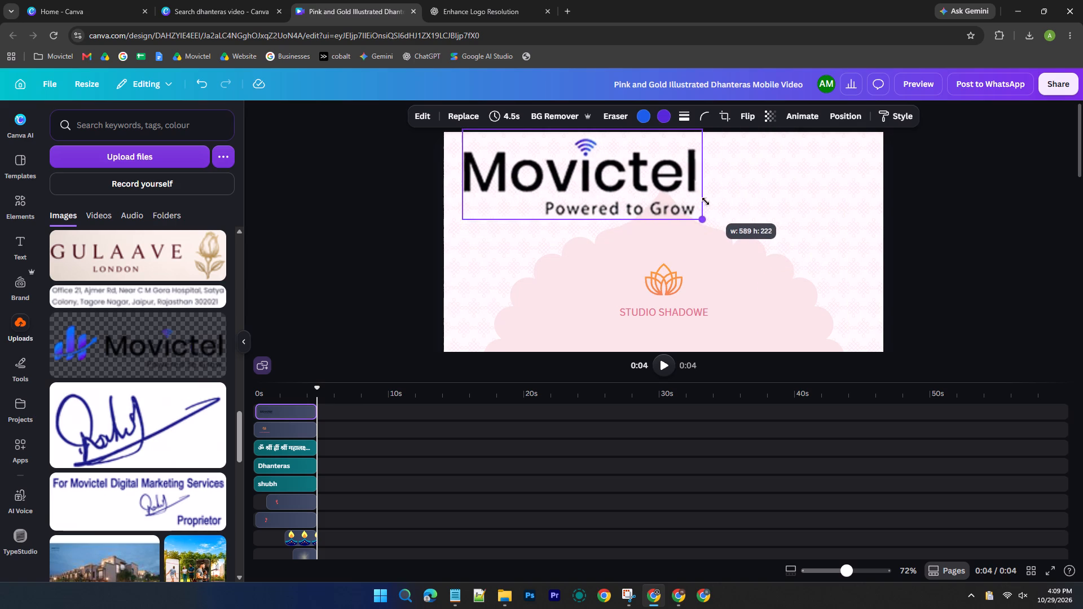
pyautogui.moveTo(706, 201); pyautogui.dragTo(654, 168)
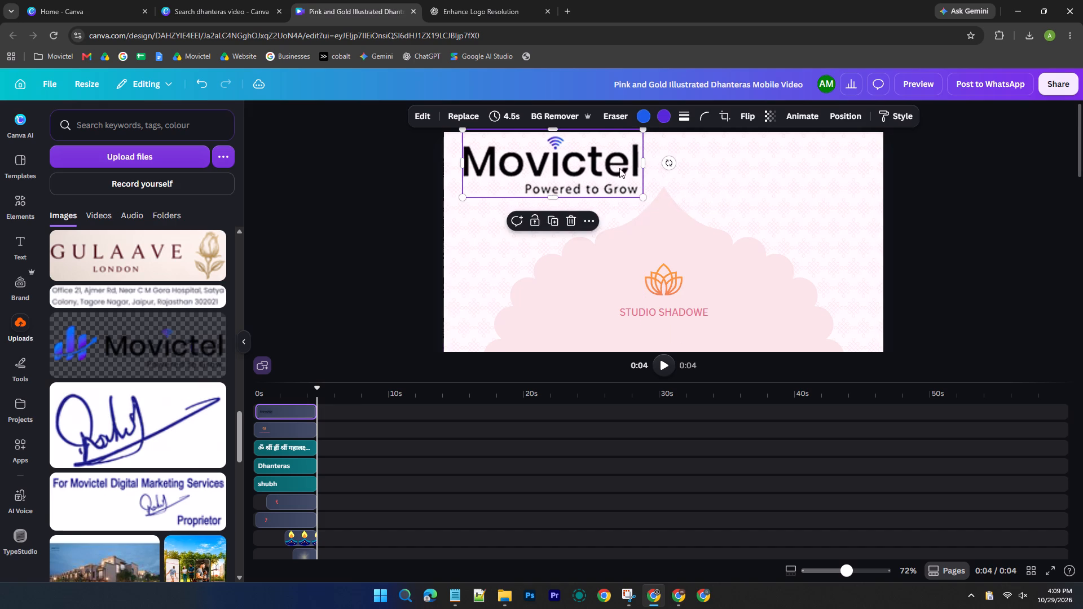
pyautogui.moveTo(571, 168); pyautogui.dragTo(676, 178)
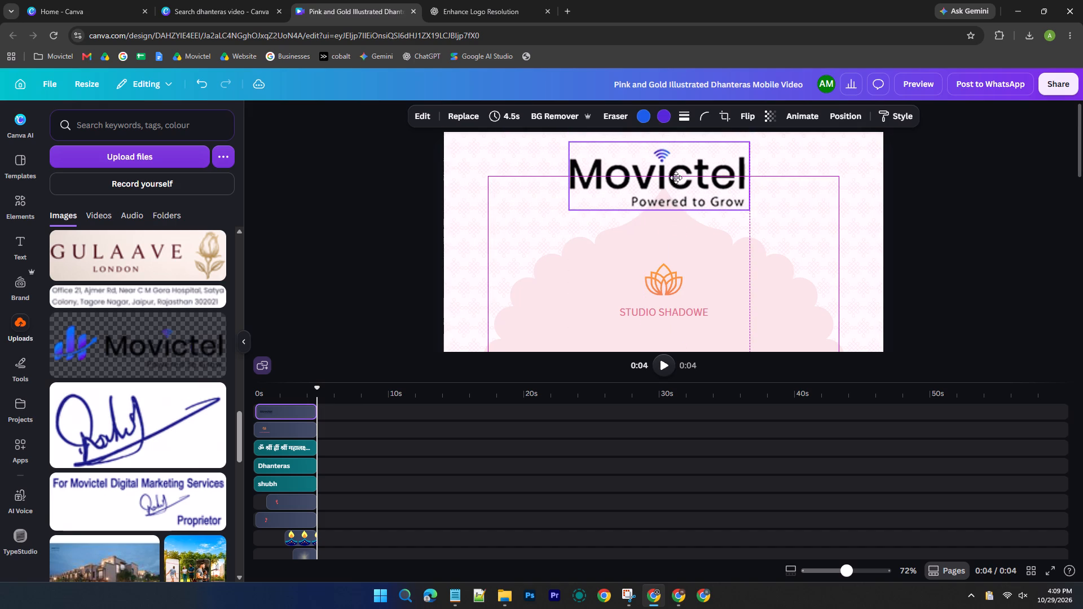
pyautogui.moveTo(676, 178); pyautogui.dragTo(683, 177)
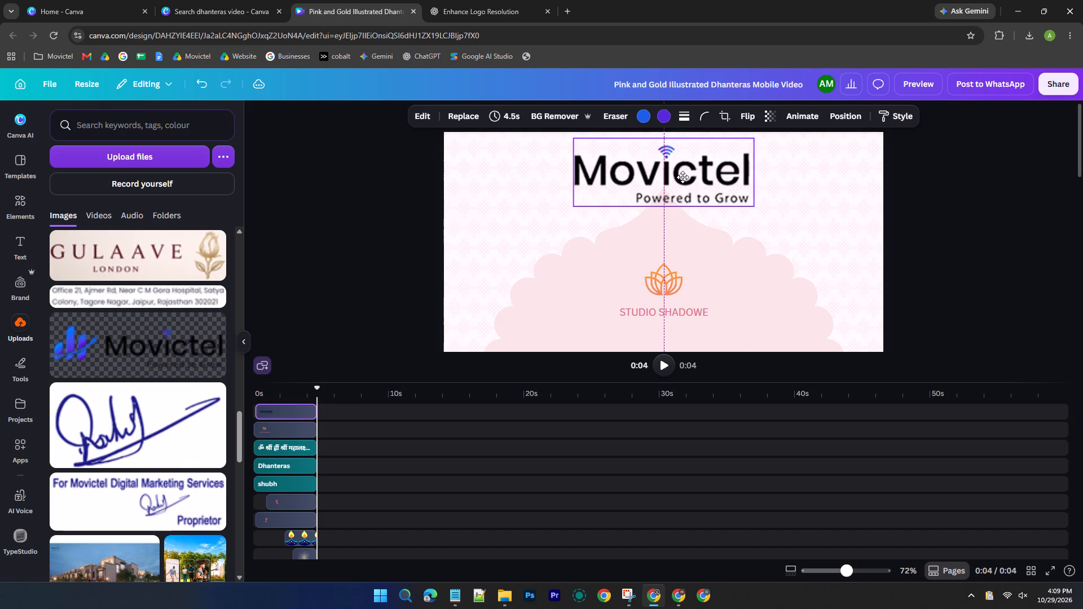
pyautogui.moveTo(683, 177); pyautogui.dragTo(683, 173)
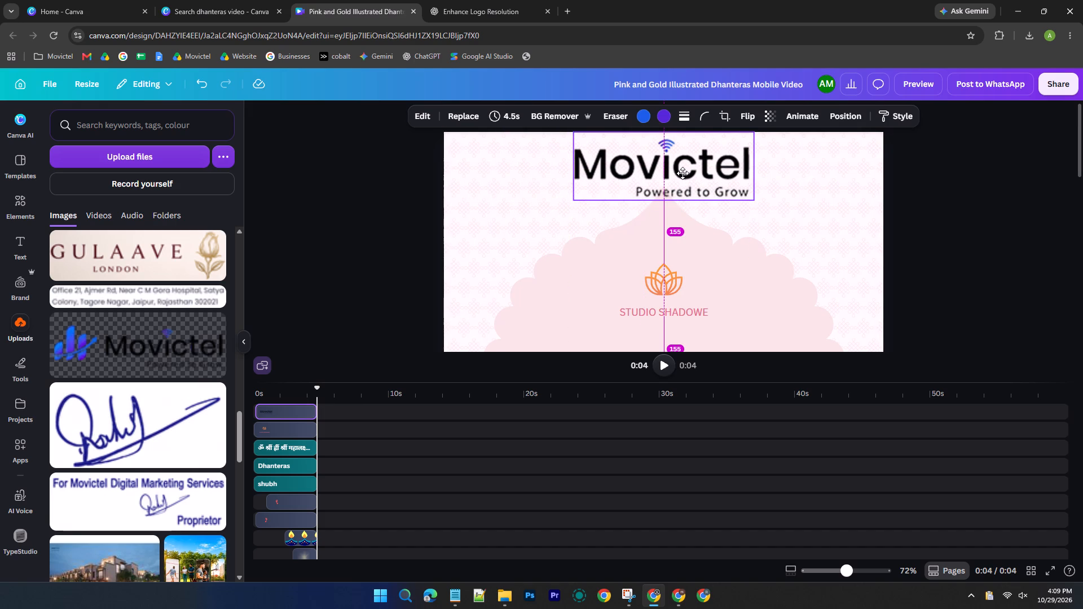
pyautogui.moveTo(683, 173); pyautogui.dragTo(683, 175)
pyautogui.click(948, 212)
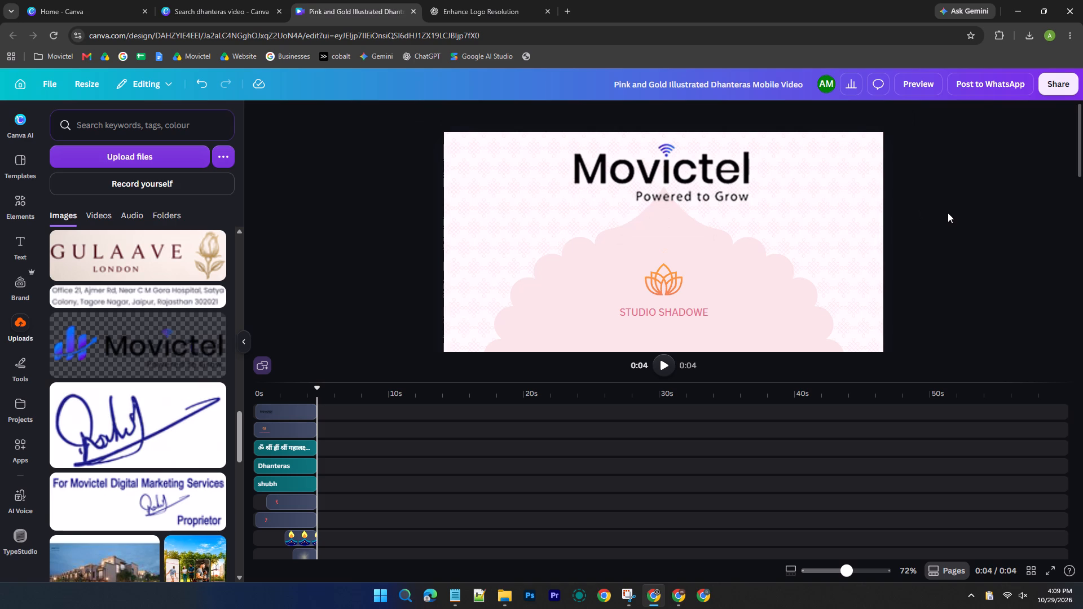
# Extend the start of the Movictel logo layer to 0 s for a 4.7 s duration, and play the video through.
pyautogui.moveTo(843, 577); pyautogui.dragTo(821, 570)
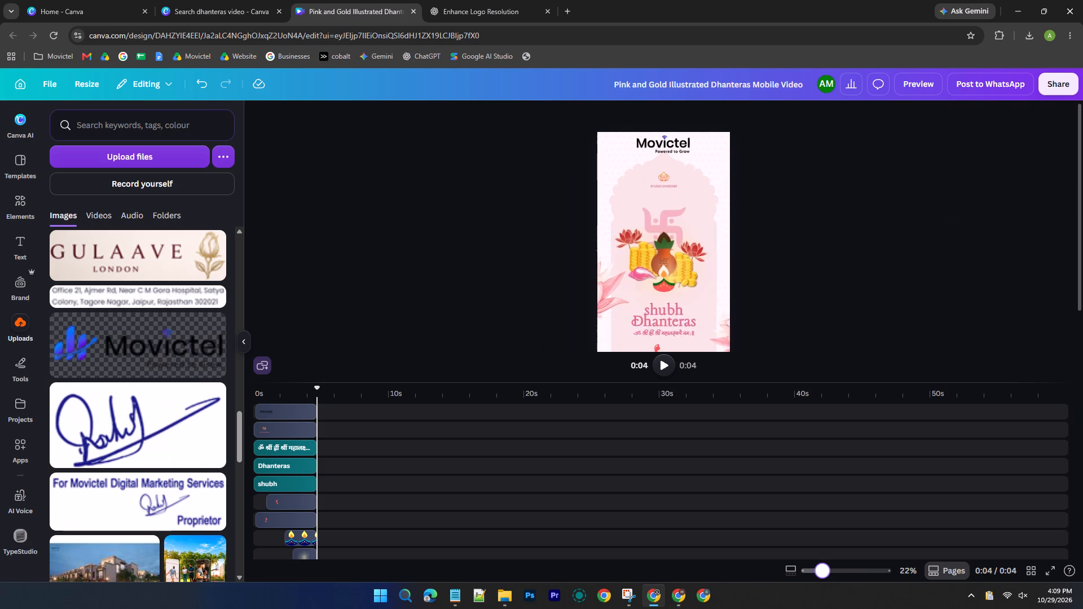
pyautogui.moveTo(821, 570); pyautogui.dragTo(822, 569)
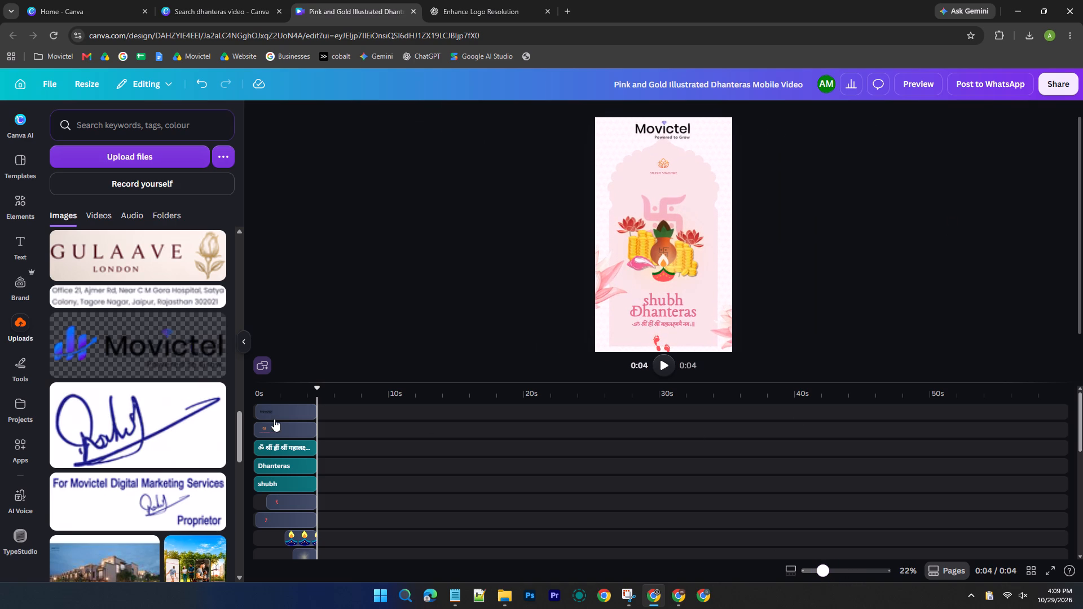
pyautogui.moveTo(318, 389); pyautogui.dragTo(250, 376)
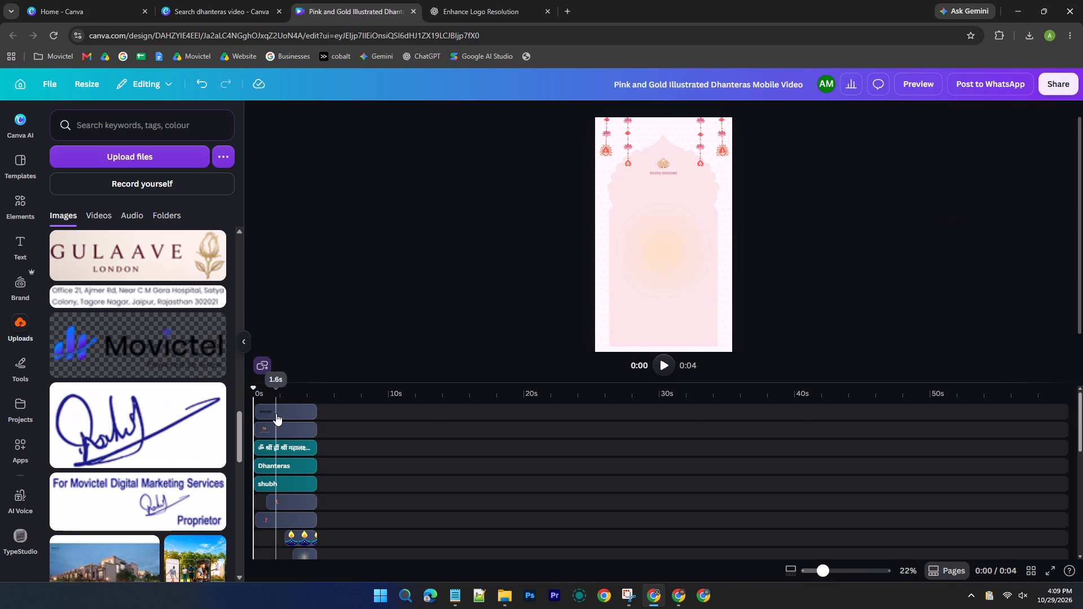
pyautogui.click(276, 413)
pyautogui.moveTo(258, 407); pyautogui.dragTo(247, 407)
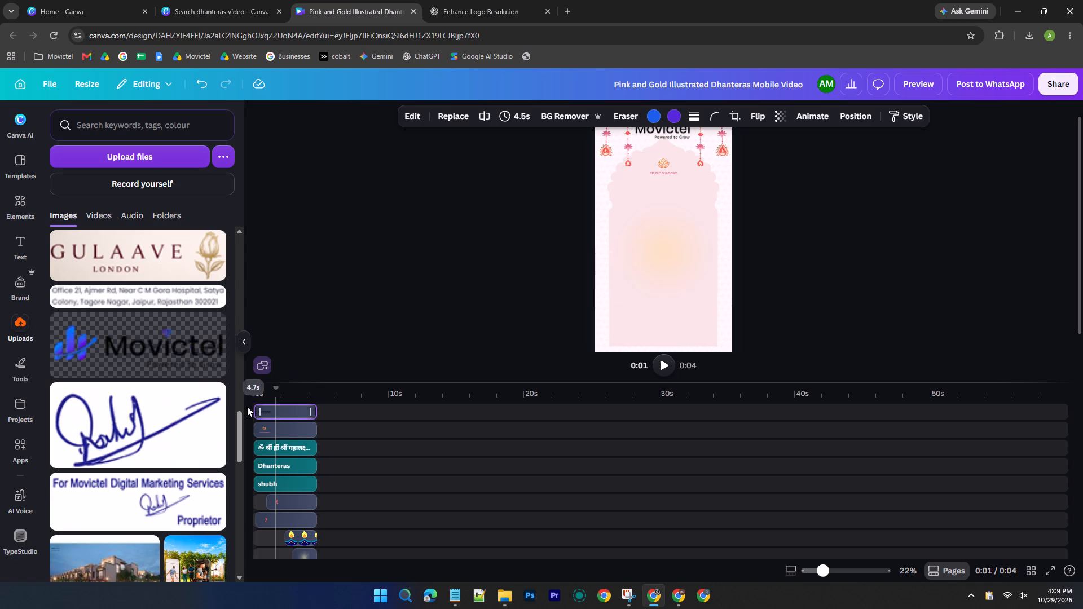
pyautogui.moveTo(275, 389); pyautogui.dragTo(216, 384)
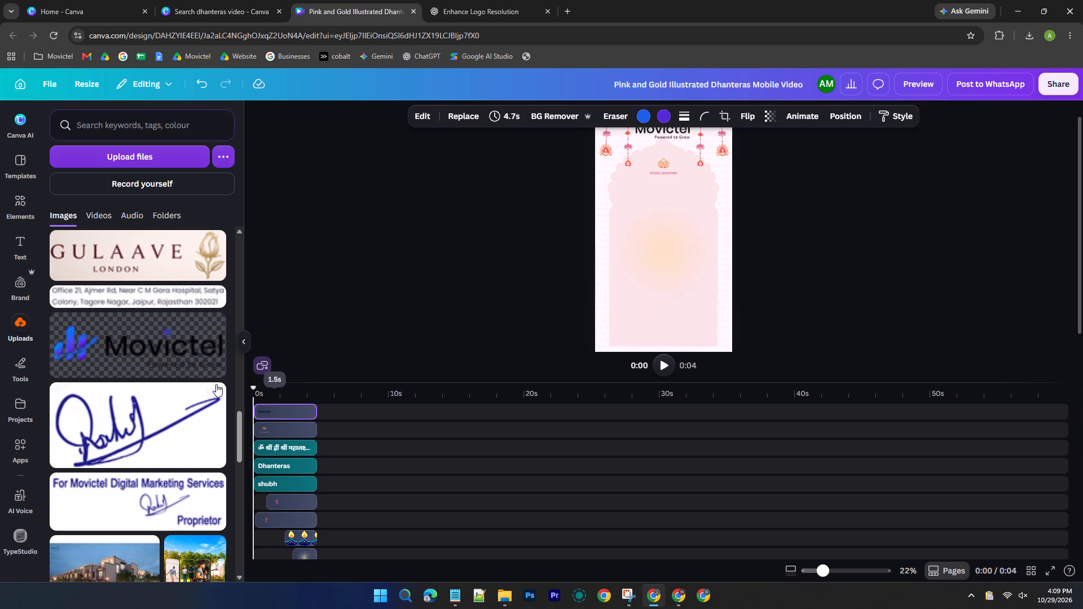
pyautogui.moveTo(216, 384); pyautogui.dragTo(215, 384)
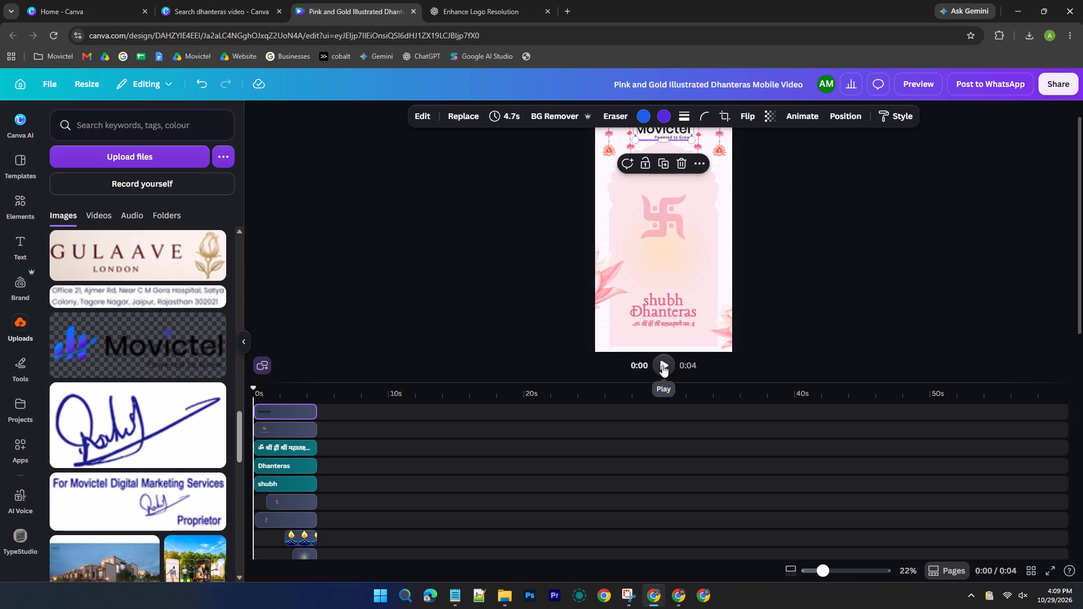
pyautogui.scroll(1, 818, 273)
pyautogui.click(792, 297)
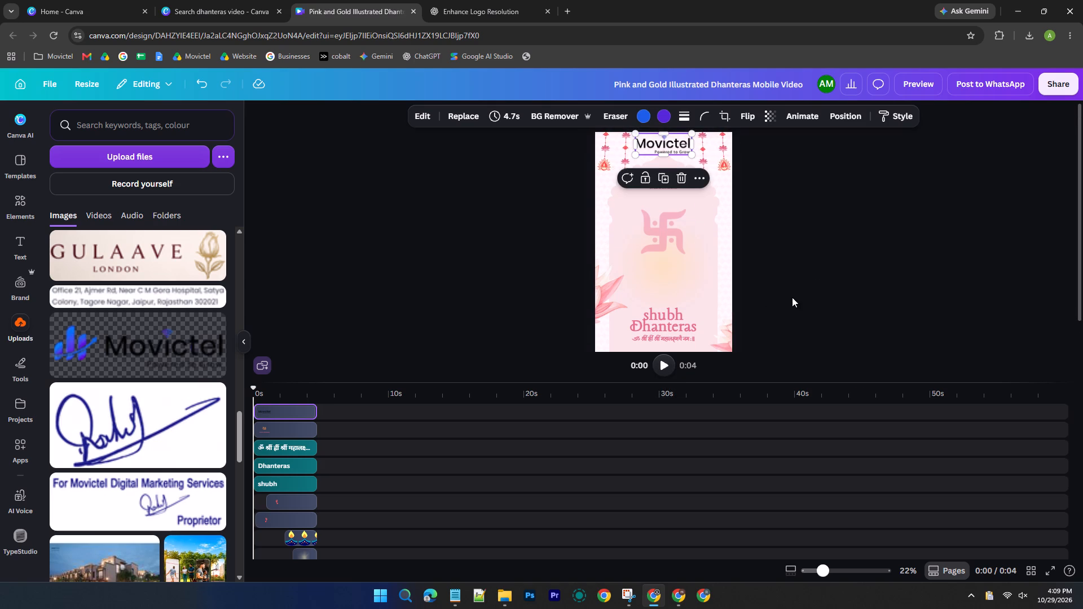
pyautogui.click(663, 368)
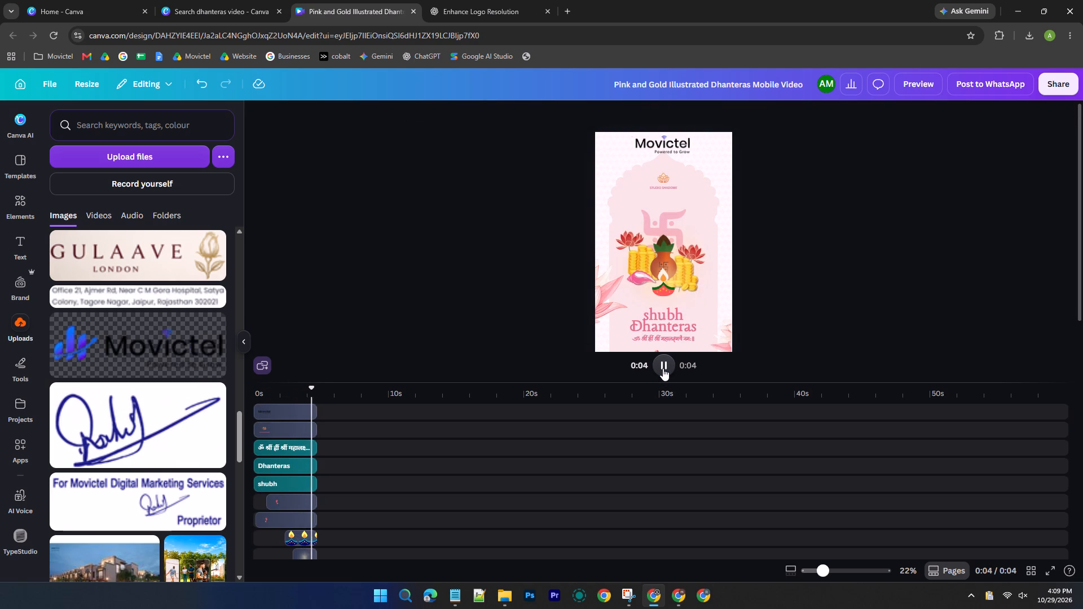
# Delete the grouped Studio Shadowe placeholder logo from the arch.
pyautogui.click(662, 180)
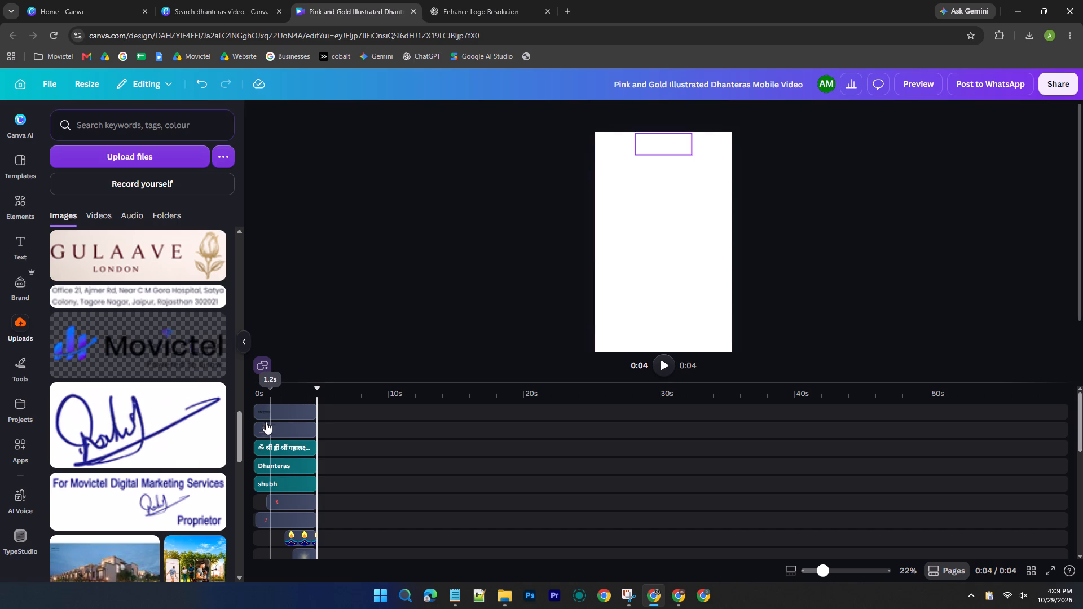
pyautogui.click(263, 395)
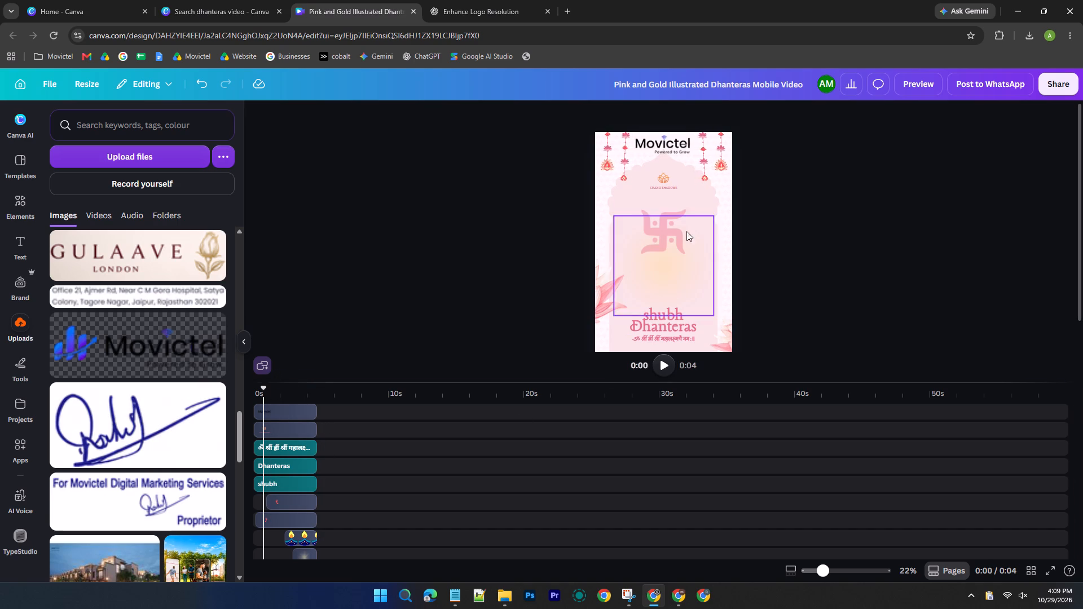
pyautogui.click(664, 185)
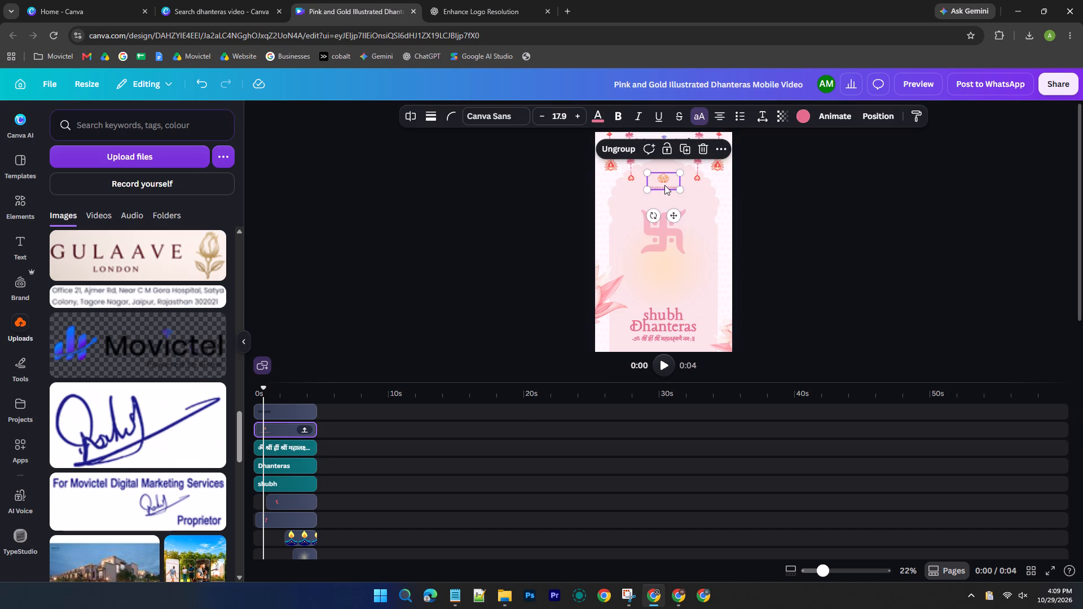
pyautogui.press('Delete')
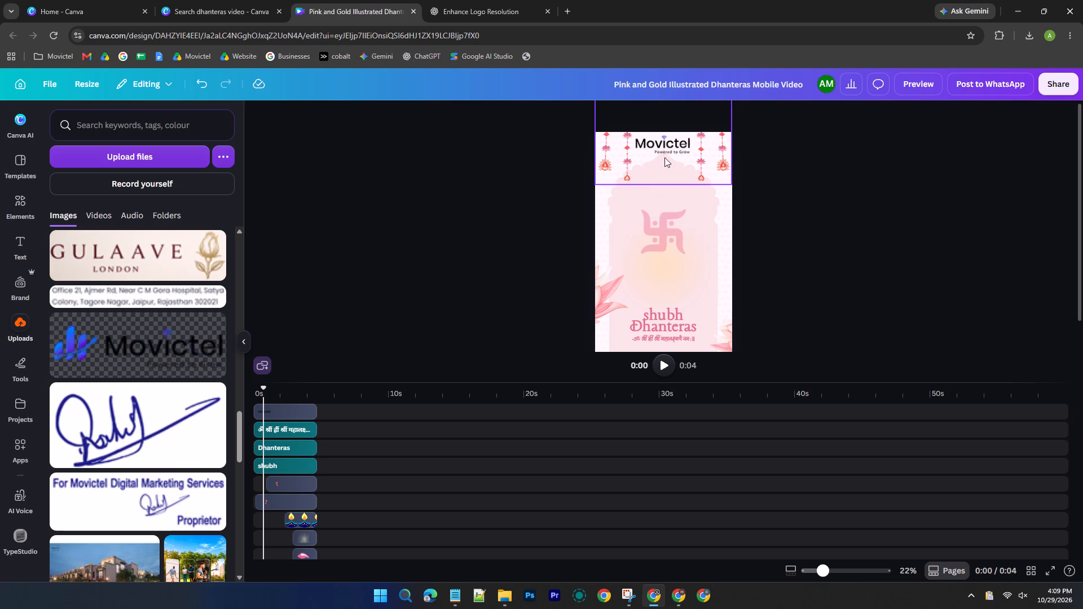
# Move the Movictel logo down into the arch, centred above the swastika, and check it by playing the video from the start.
pyautogui.moveTo(668, 146); pyautogui.dragTo(666, 180)
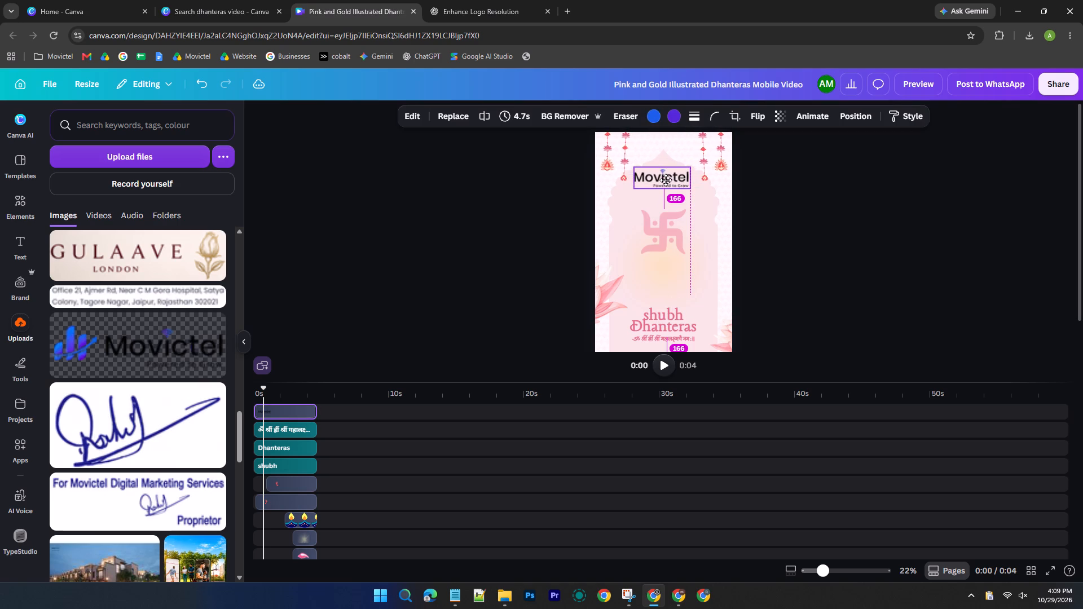
pyautogui.moveTo(666, 180); pyautogui.dragTo(668, 186)
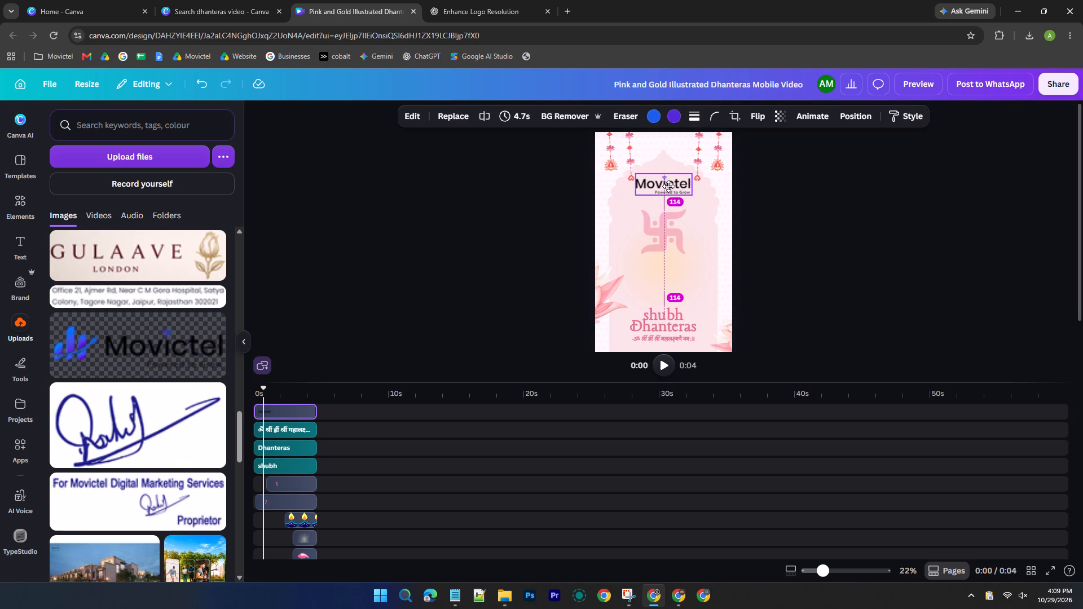
pyautogui.moveTo(668, 186); pyautogui.dragTo(668, 184)
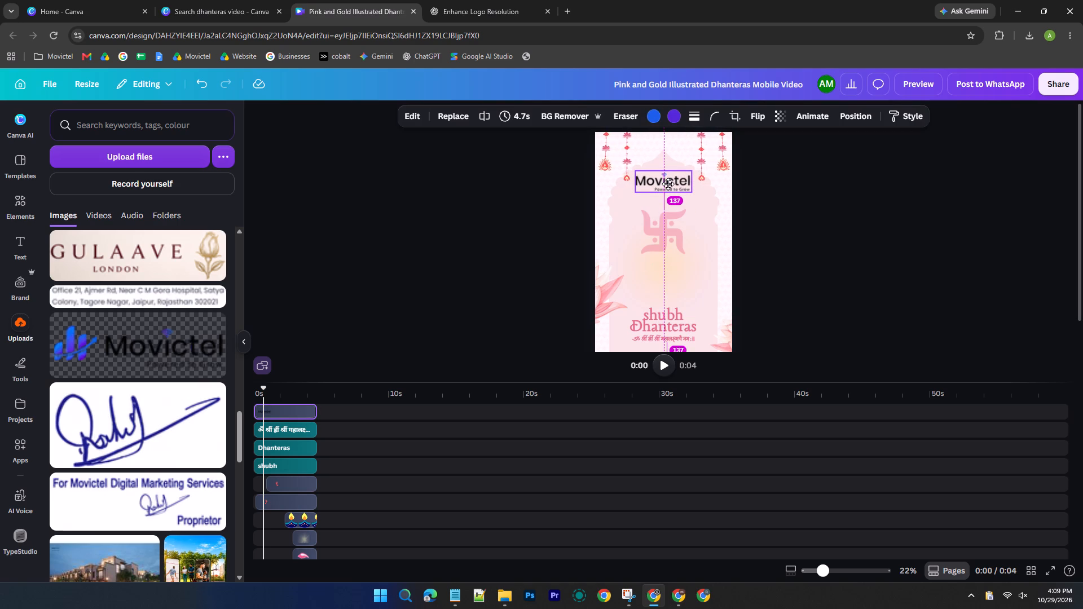
pyautogui.moveTo(668, 184); pyautogui.dragTo(668, 181)
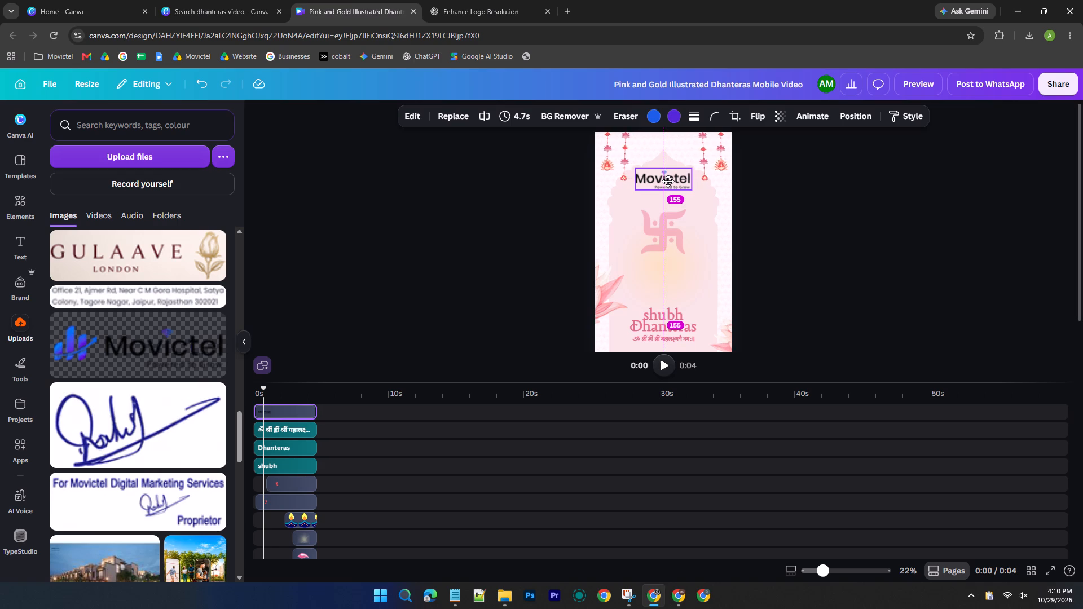
pyautogui.moveTo(668, 181); pyautogui.dragTo(667, 180)
pyautogui.click(822, 178)
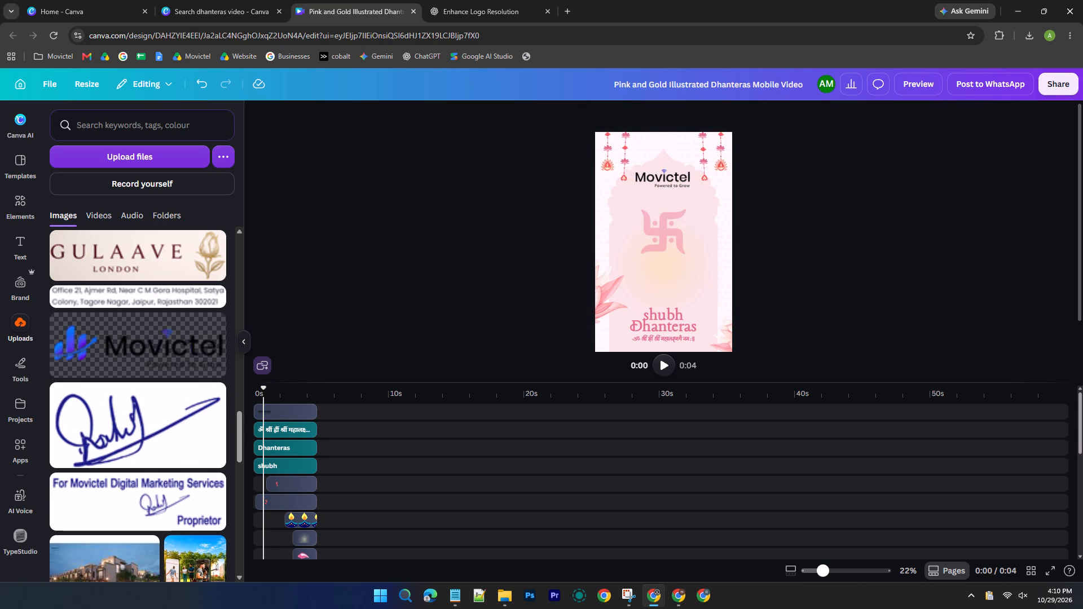
pyautogui.moveTo(265, 389); pyautogui.dragTo(243, 386)
pyautogui.click(661, 365)
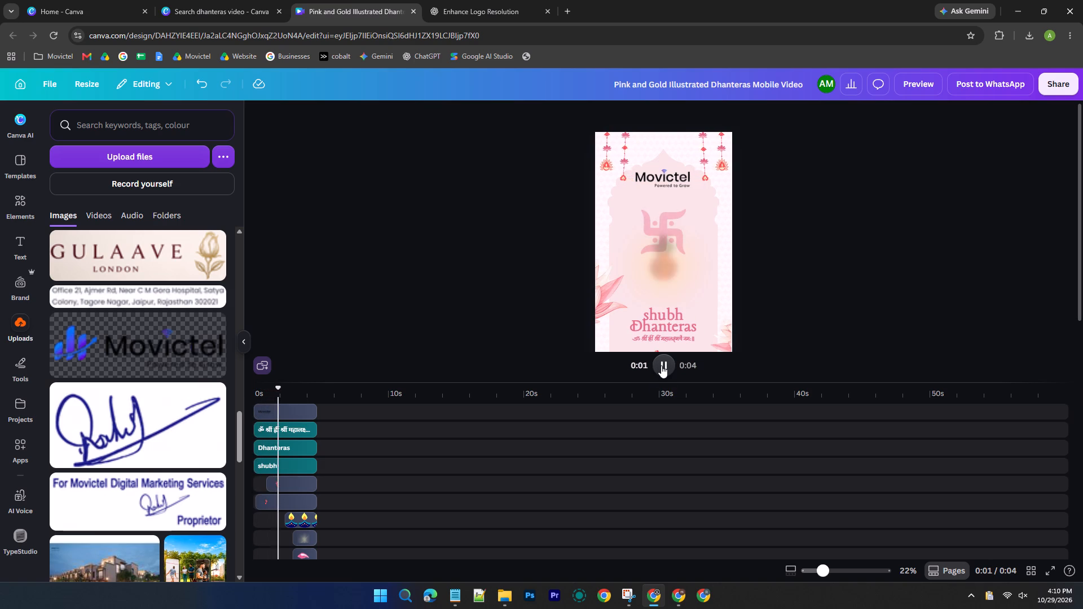
pyautogui.click(661, 365)
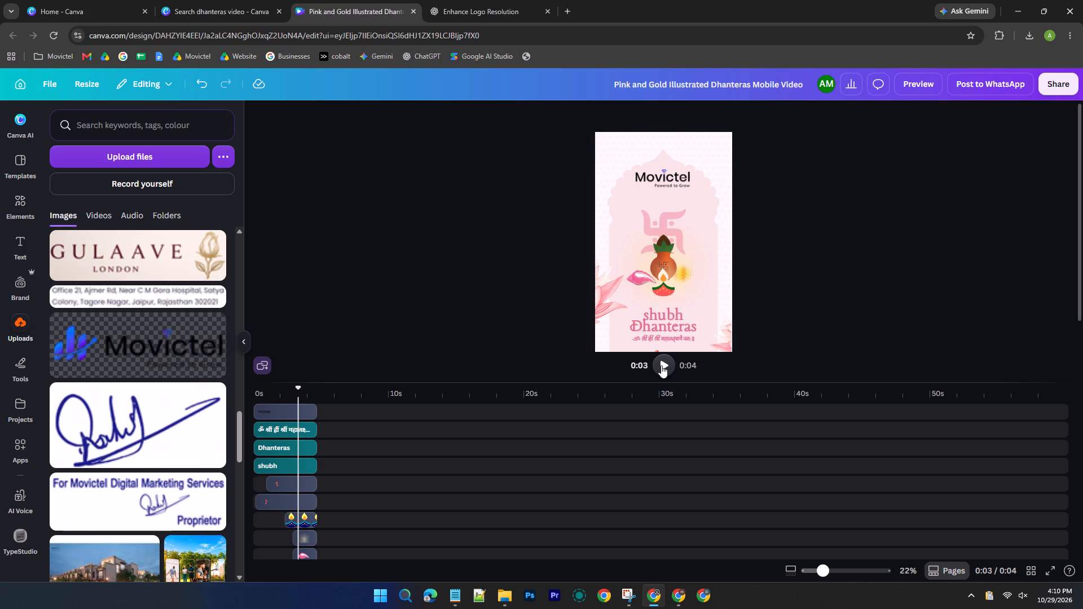
# Enlarge the Movictel logo slightly, re-centre it between the arch tip and the swastika, and replay the video from the start.
pyautogui.click(671, 179)
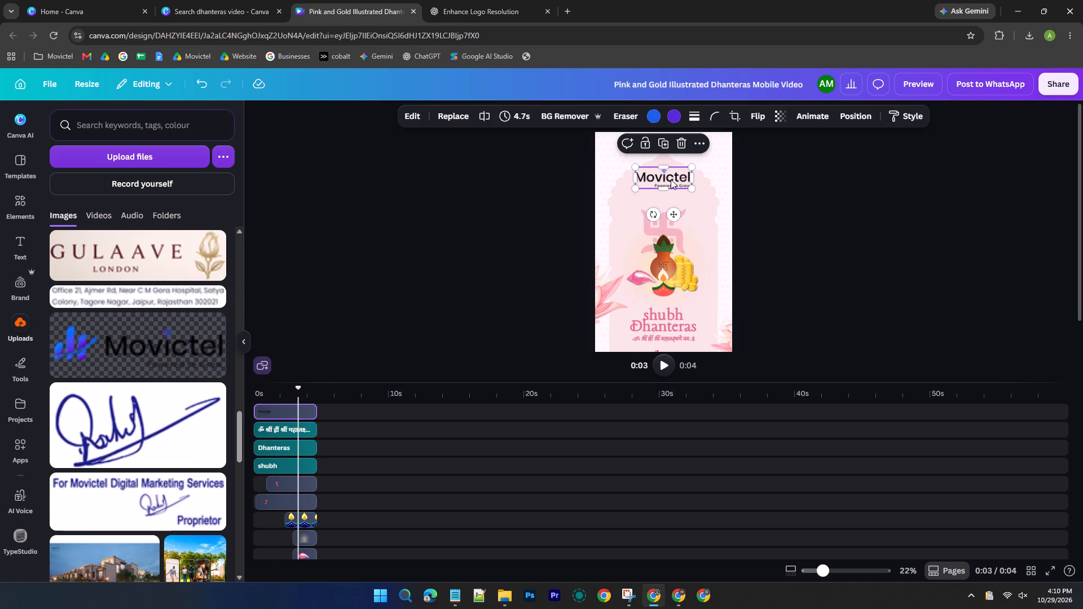
pyautogui.moveTo(691, 192); pyautogui.dragTo(694, 196)
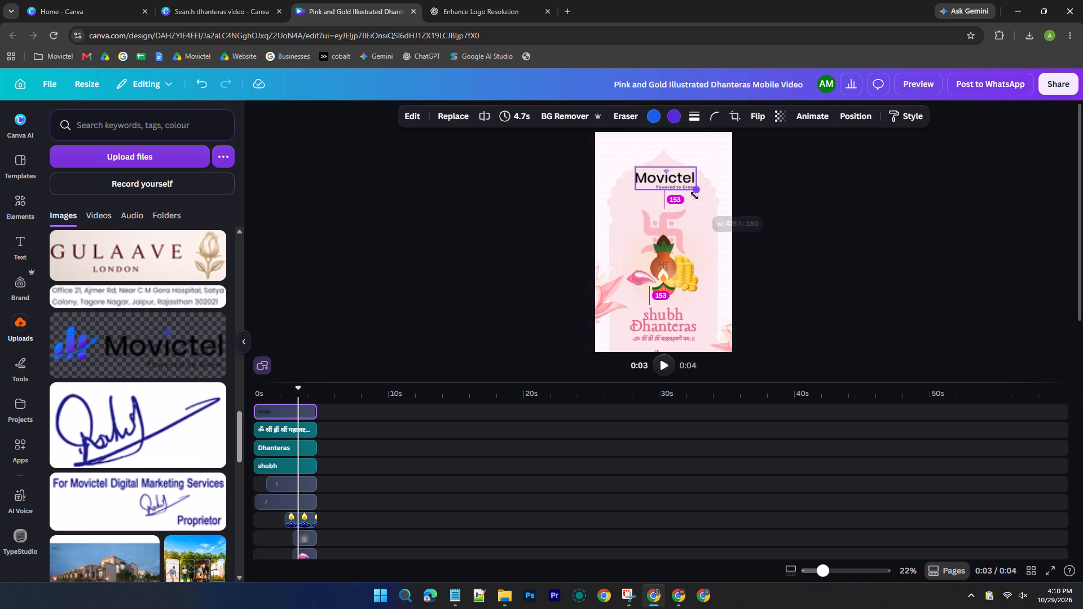
pyautogui.moveTo(694, 196); pyautogui.dragTo(704, 206)
pyautogui.moveTo(675, 182); pyautogui.dragTo(672, 192)
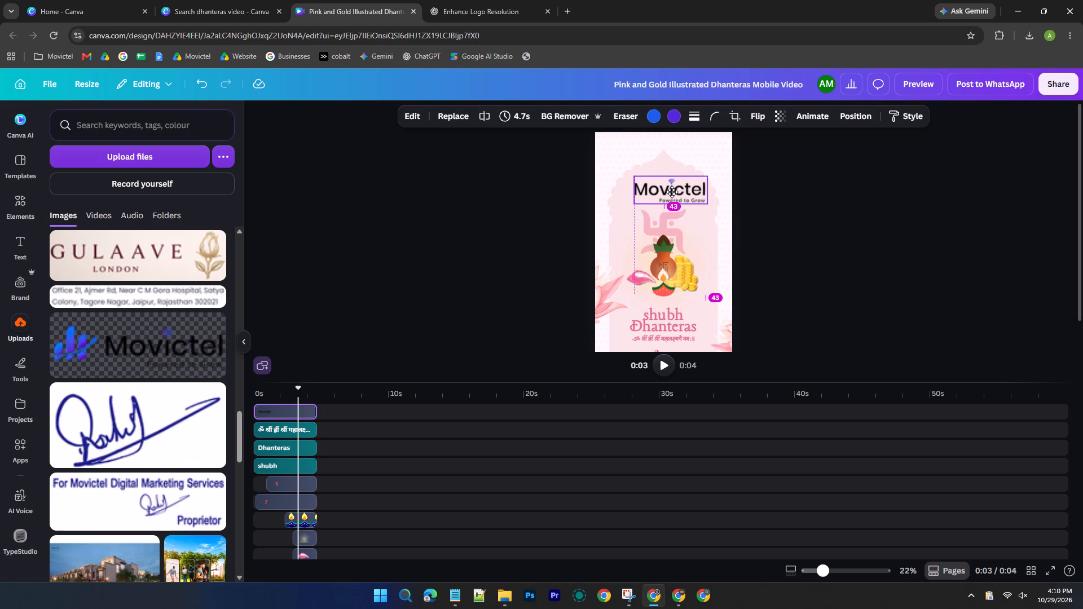
pyautogui.moveTo(672, 192); pyautogui.dragTo(668, 189)
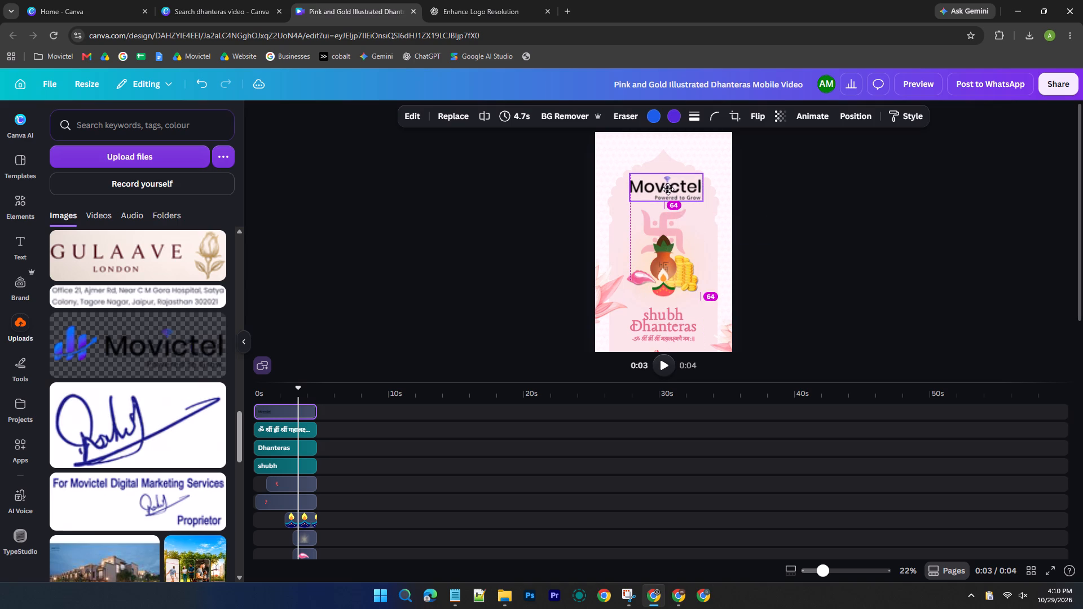
pyautogui.moveTo(668, 189); pyautogui.dragTo(666, 189)
pyautogui.click(836, 200)
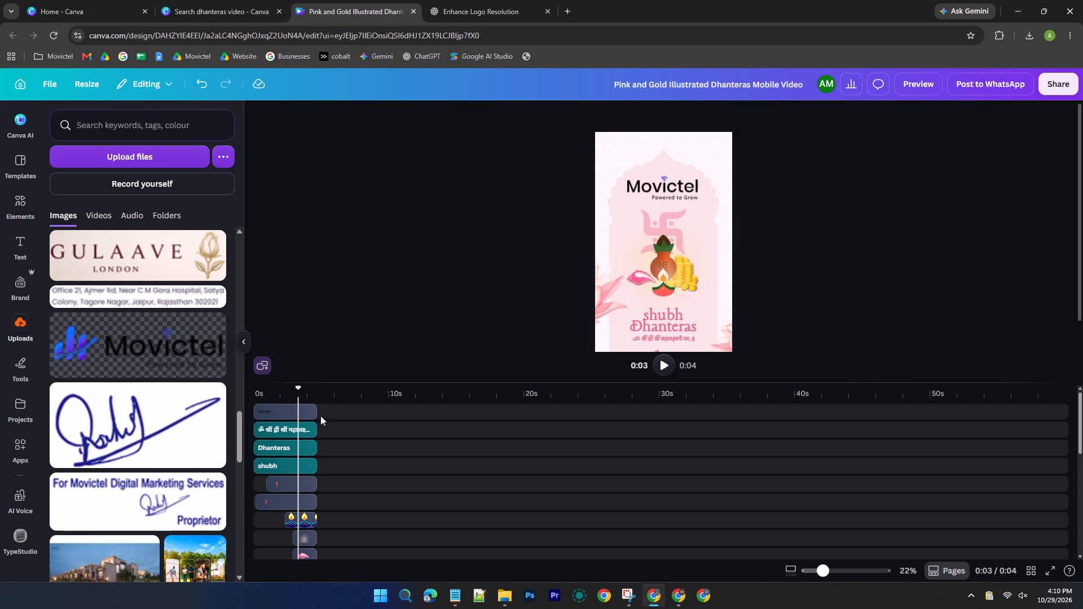
pyautogui.moveTo(301, 386); pyautogui.dragTo(242, 378)
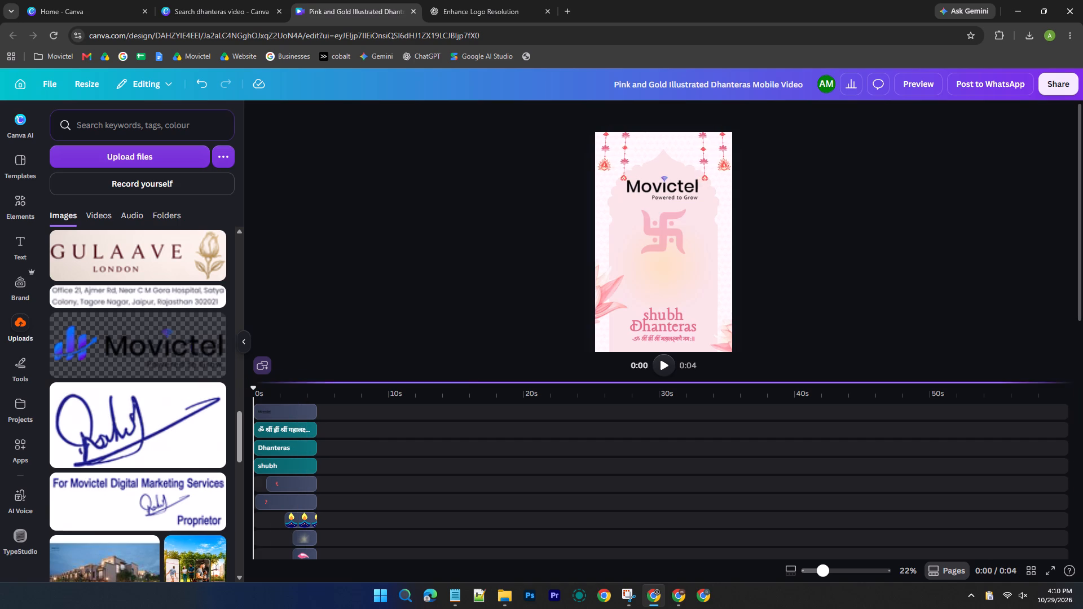
pyautogui.click(662, 369)
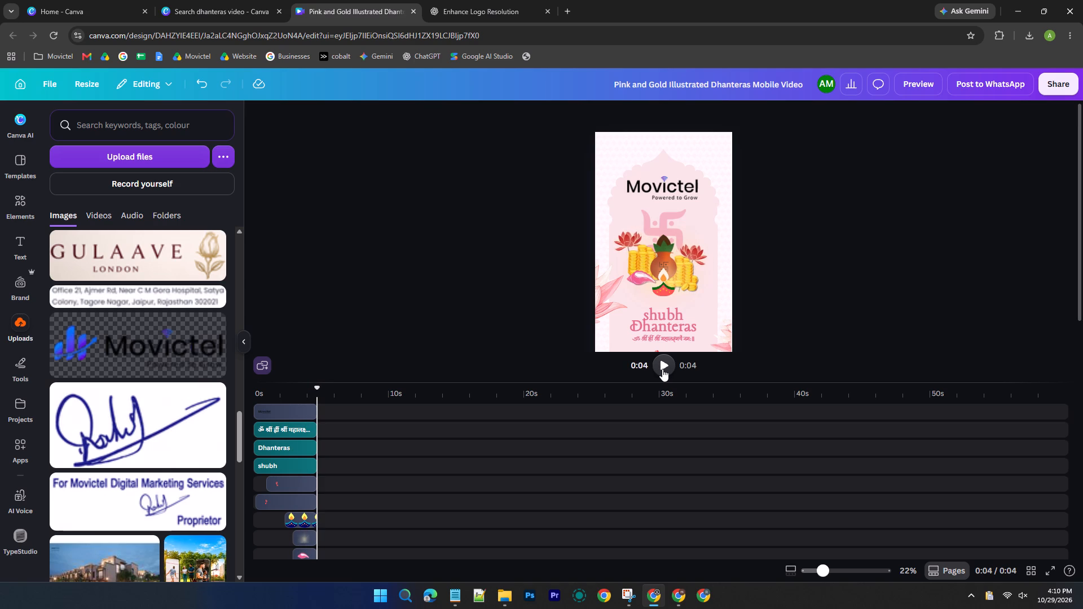
# Rename the design as "Movictel - 5 Oct".
pyautogui.click(690, 89)
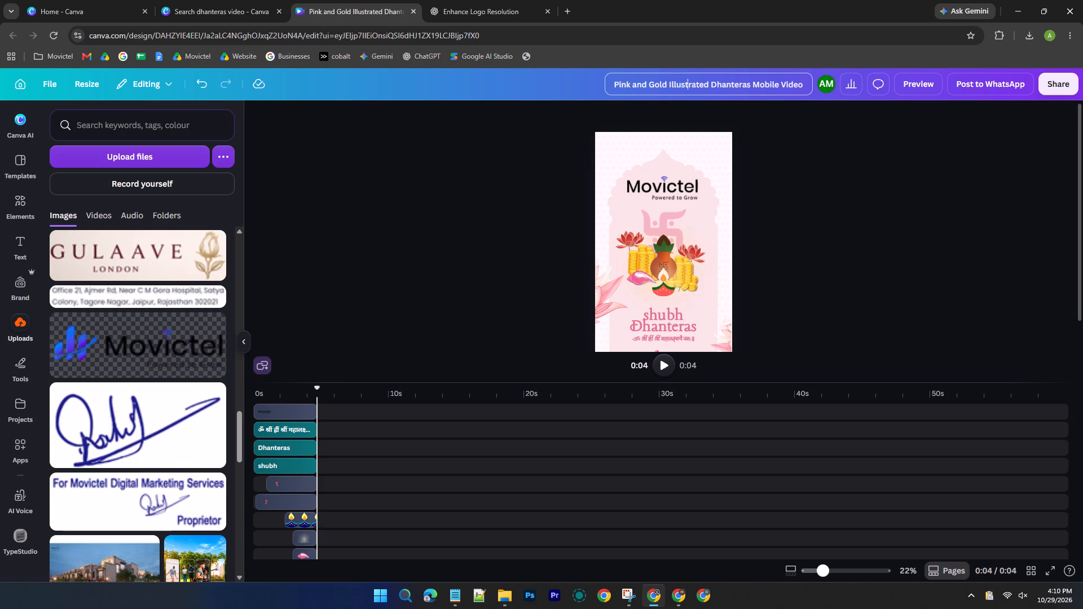
pyautogui.hotkey('ctrl', 'a')
pyautogui.write('Movice')
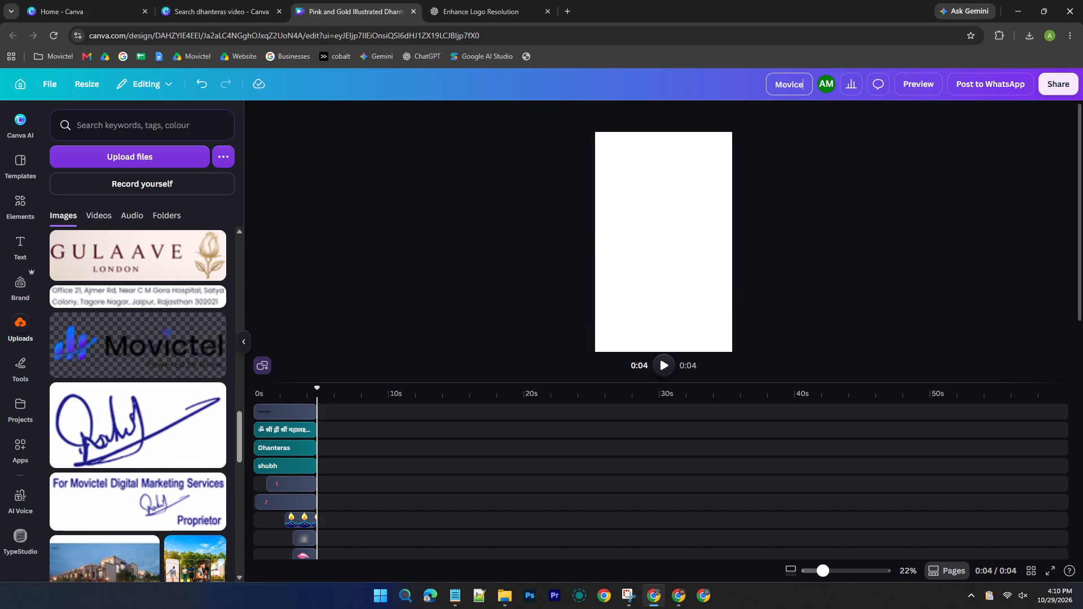
pyautogui.press('BackSpace')
pyautogui.write('tel - 5 Oct')
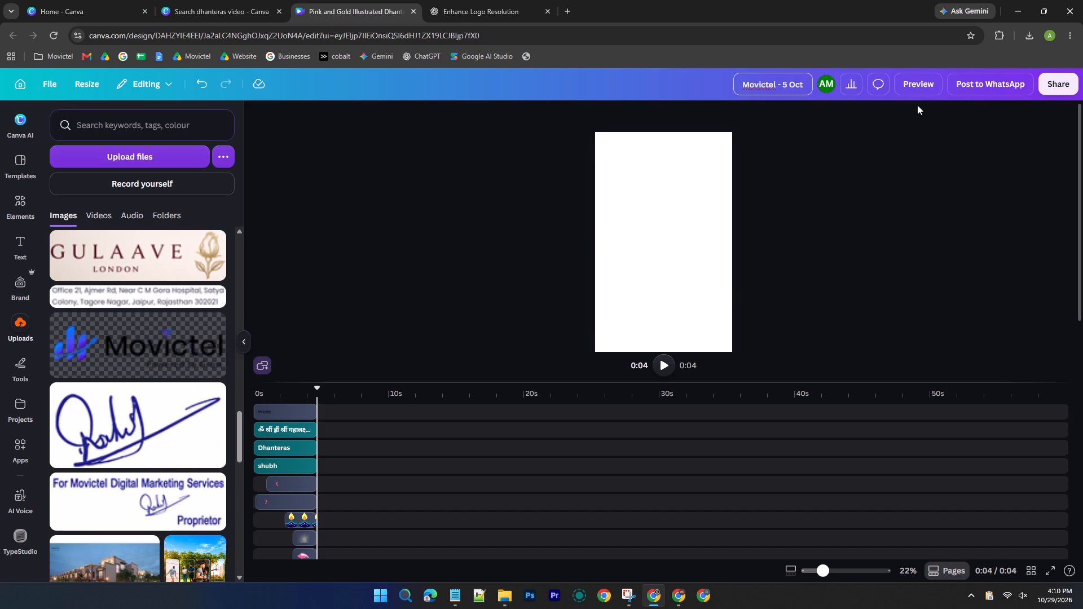
# Download the Movictel design as an MP4 video in 4K quality.
pyautogui.click(925, 195)
pyautogui.click(1055, 88)
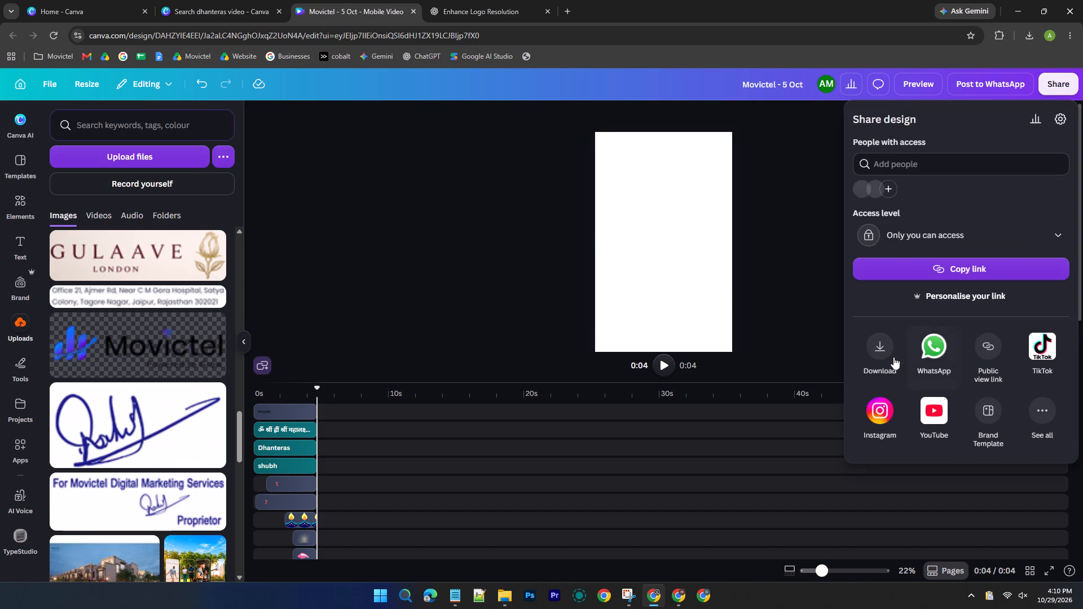
pyautogui.click(882, 361)
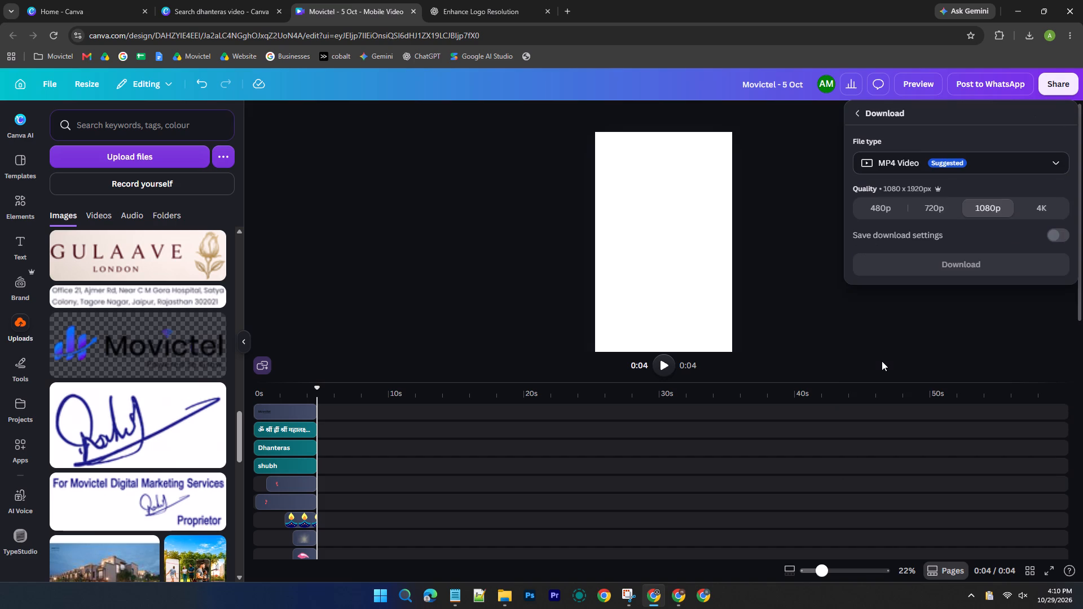
pyautogui.click(1047, 206)
pyautogui.click(931, 270)
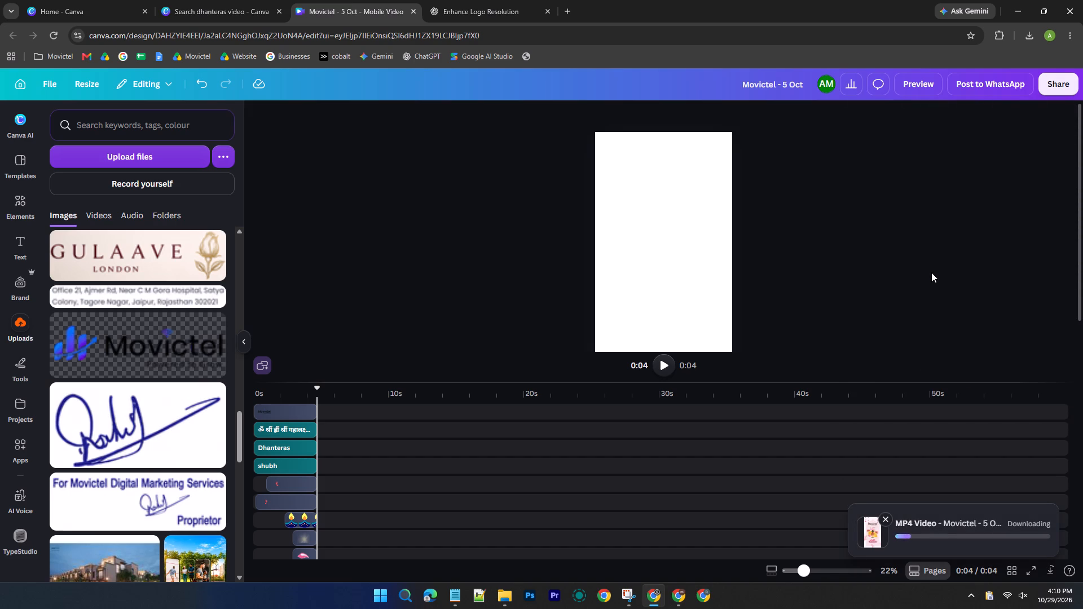
# Once the download arrives in the Downloads folder, move the "Movictel - 5 Oct" video into the 5 October folder.
pyautogui.click(507, 598)
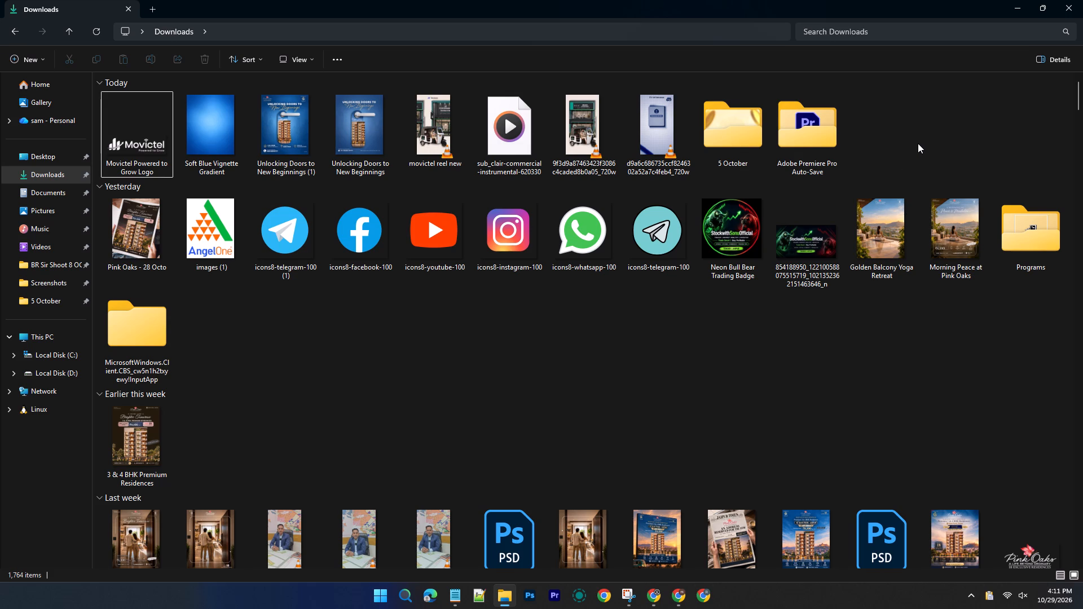
pyautogui.click(648, 589)
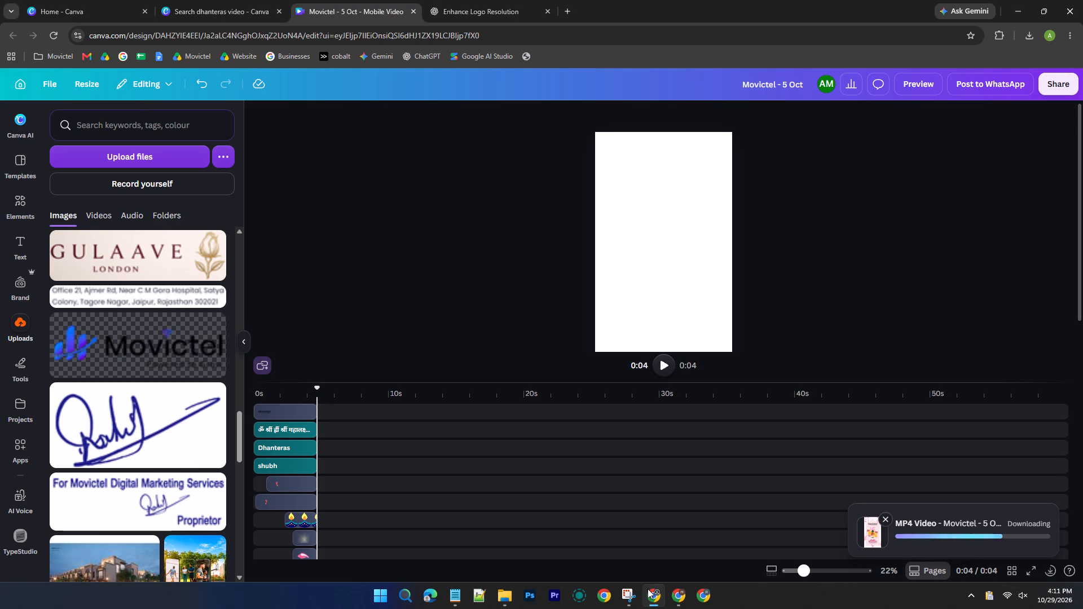
pyautogui.click(648, 589)
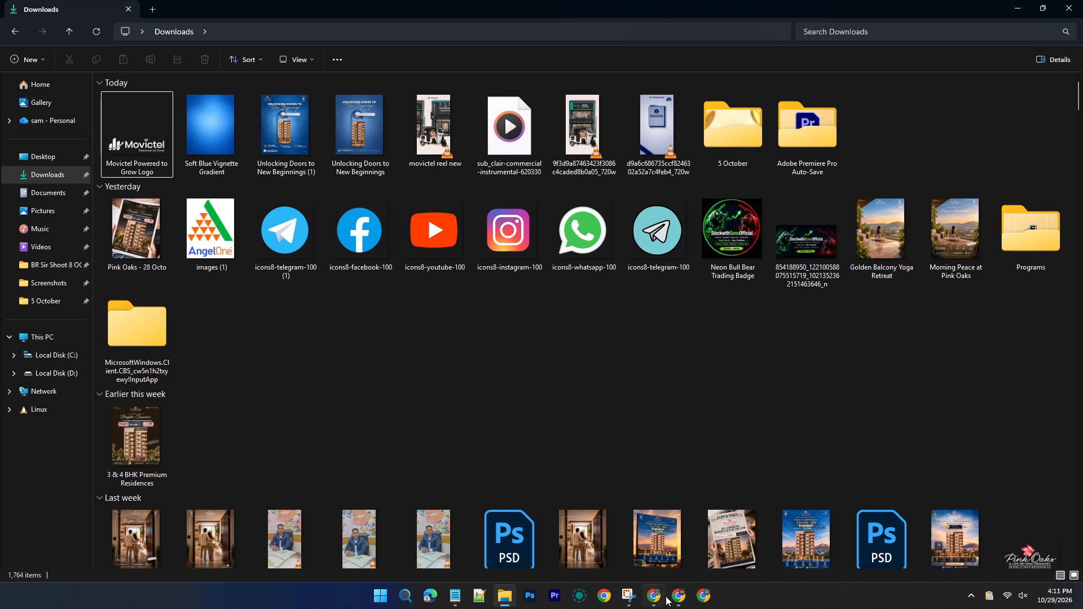
pyautogui.click(657, 599)
pyautogui.click(657, 599)
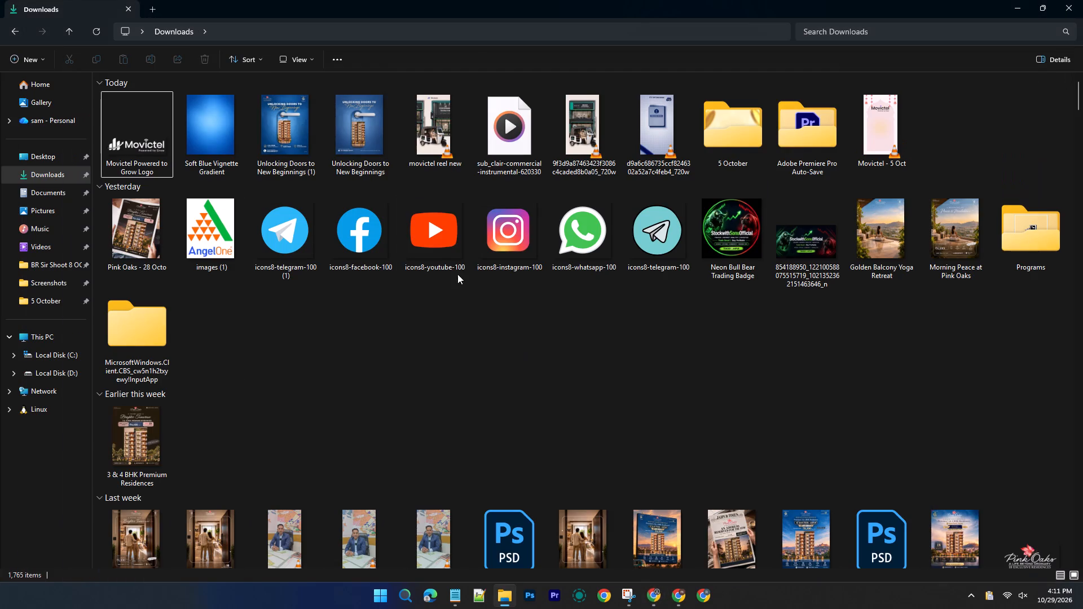
pyautogui.moveTo(879, 131); pyautogui.dragTo(749, 139)
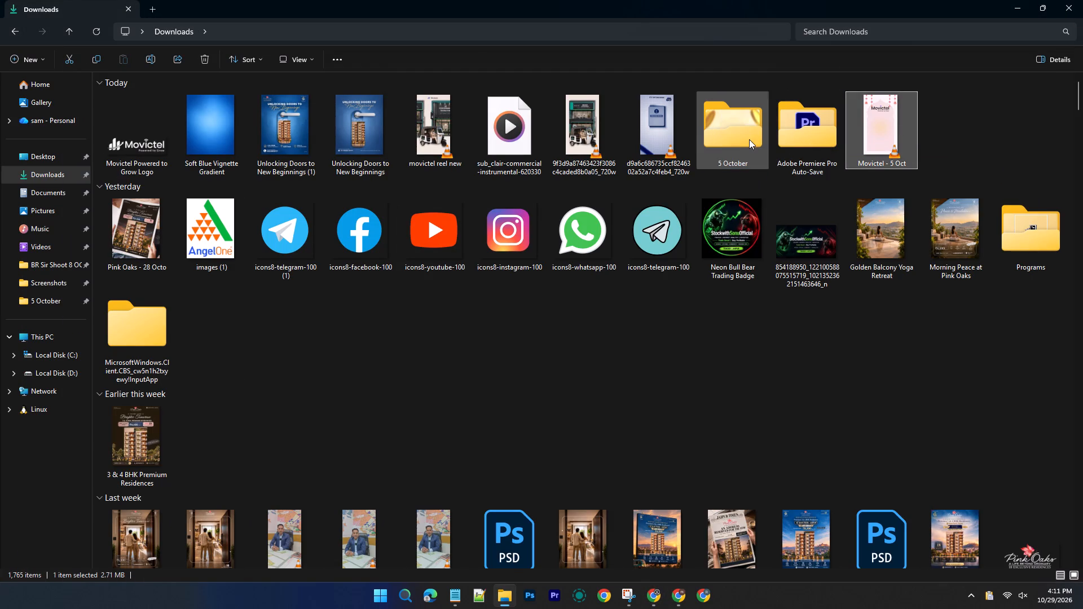
# Open the 5 October folder and play the "Movictel - 5 Oct" video to review it.
pyautogui.doubleClick(738, 139)
pyautogui.doubleClick(217, 207)
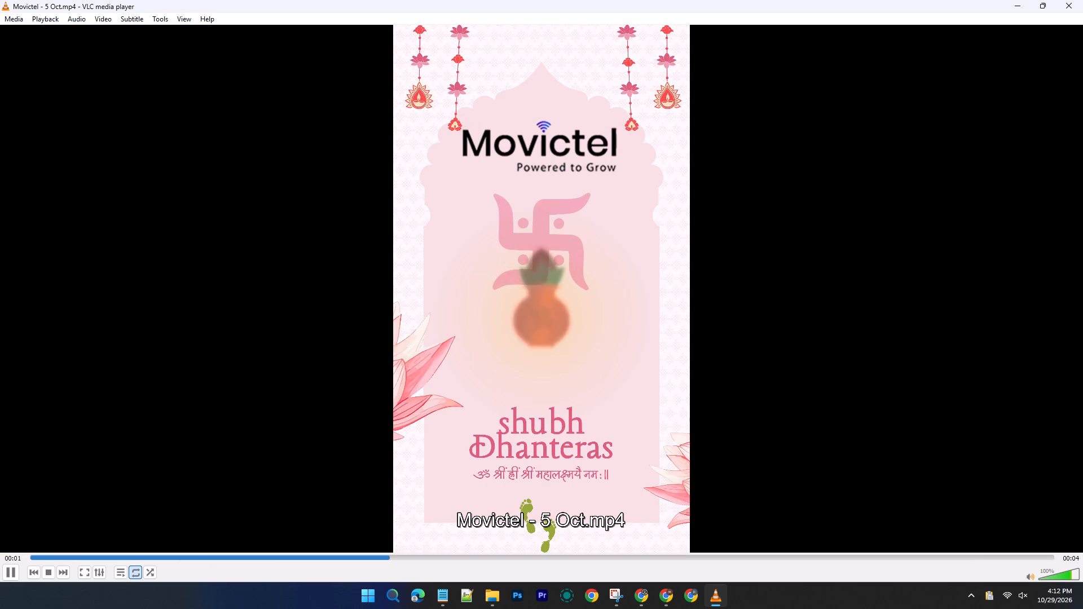
pyautogui.click(1082, 0)
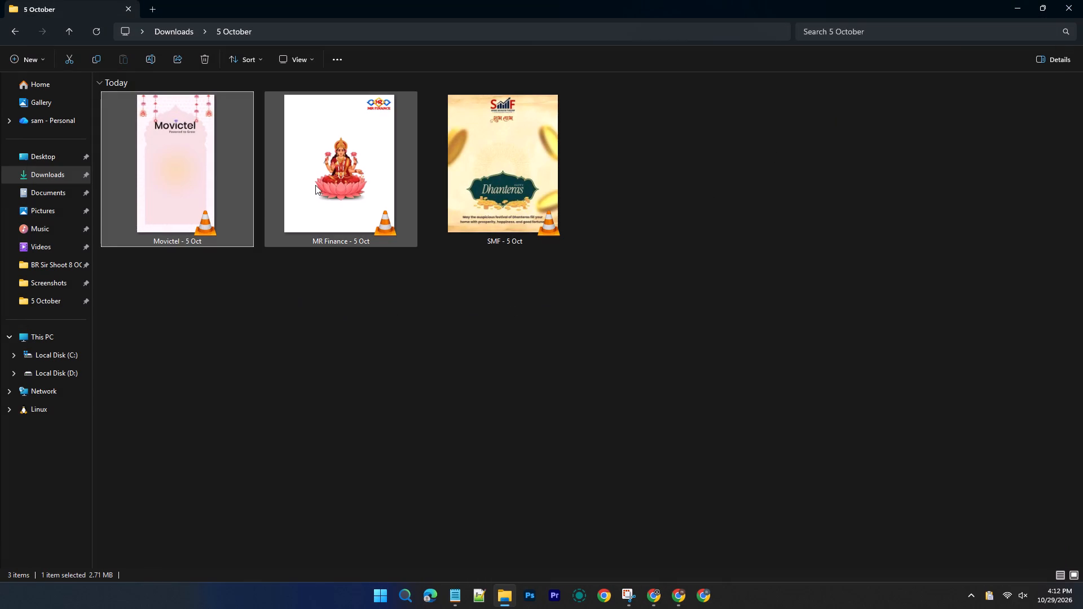
# Examine the video details in the file properties of "Movictel - 5 Oct", including its frame width and height.
pyautogui.rightClick(232, 178)
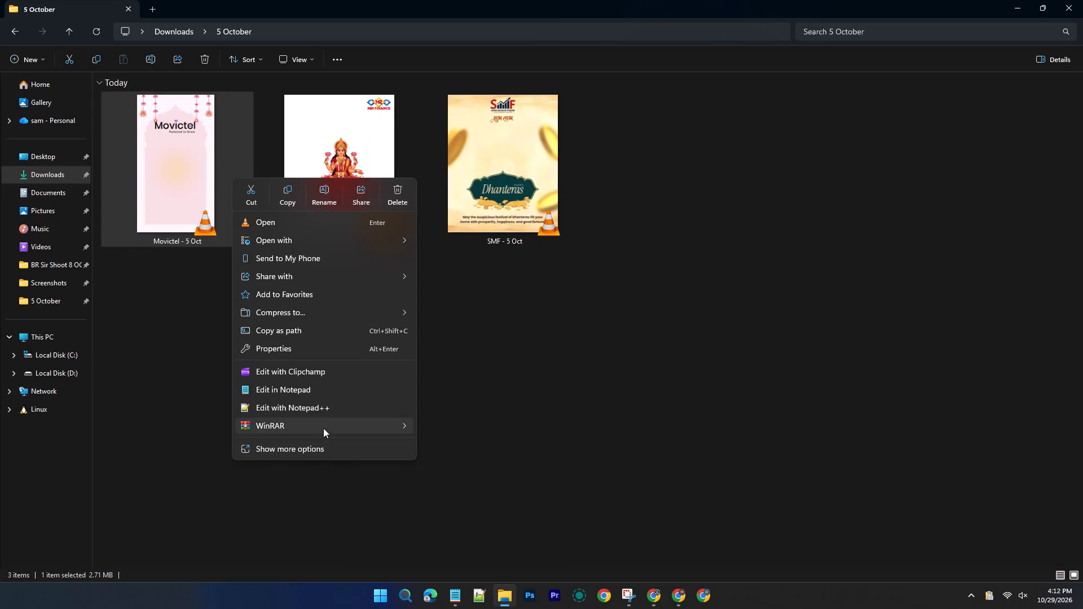
pyautogui.click(302, 451)
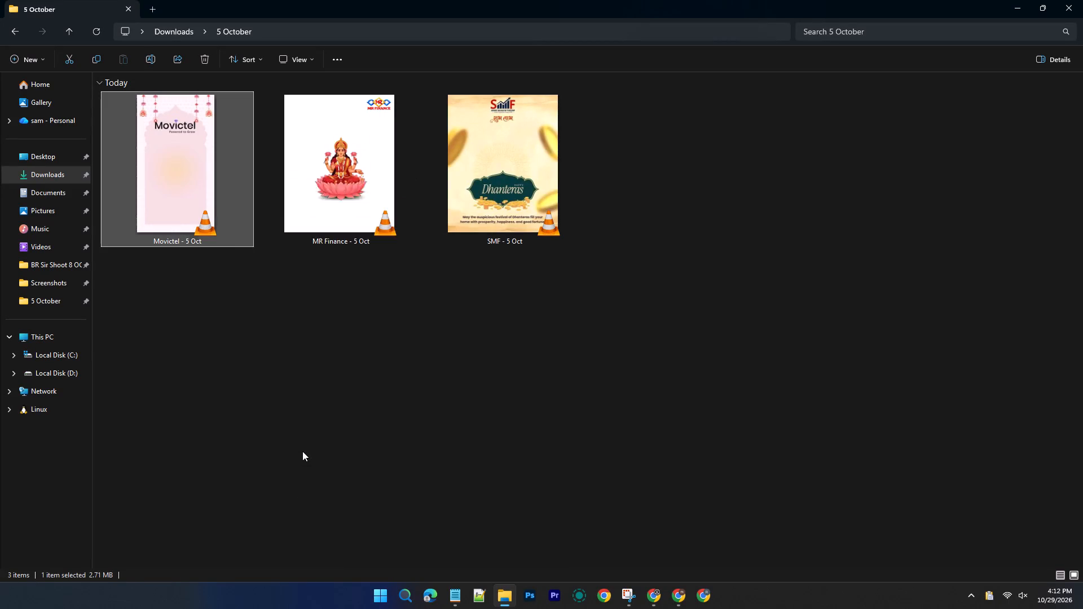
pyautogui.click(302, 465)
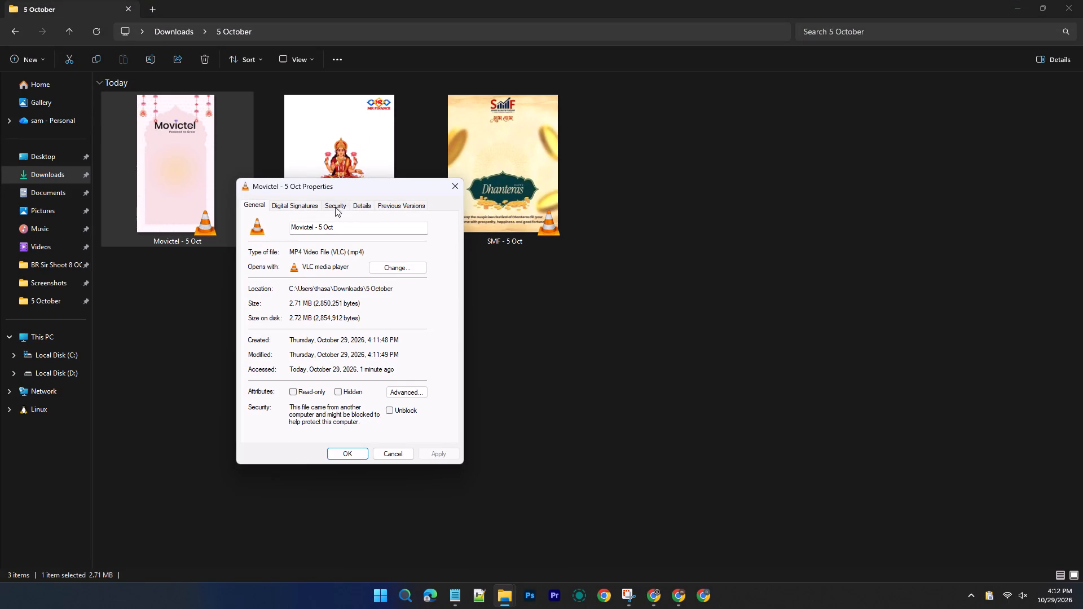
pyautogui.click(372, 206)
pyautogui.click(404, 452)
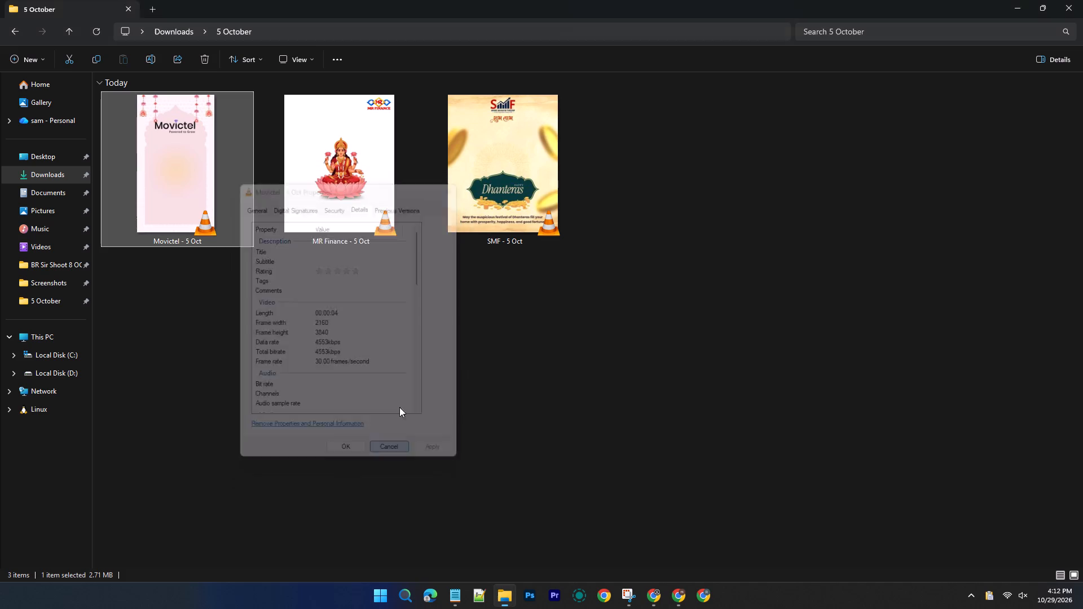
# Examine the frame width and height in the file properties of "MR Finance - 5 Oct" for comparison.
pyautogui.rightClick(356, 214)
pyautogui.click(412, 481)
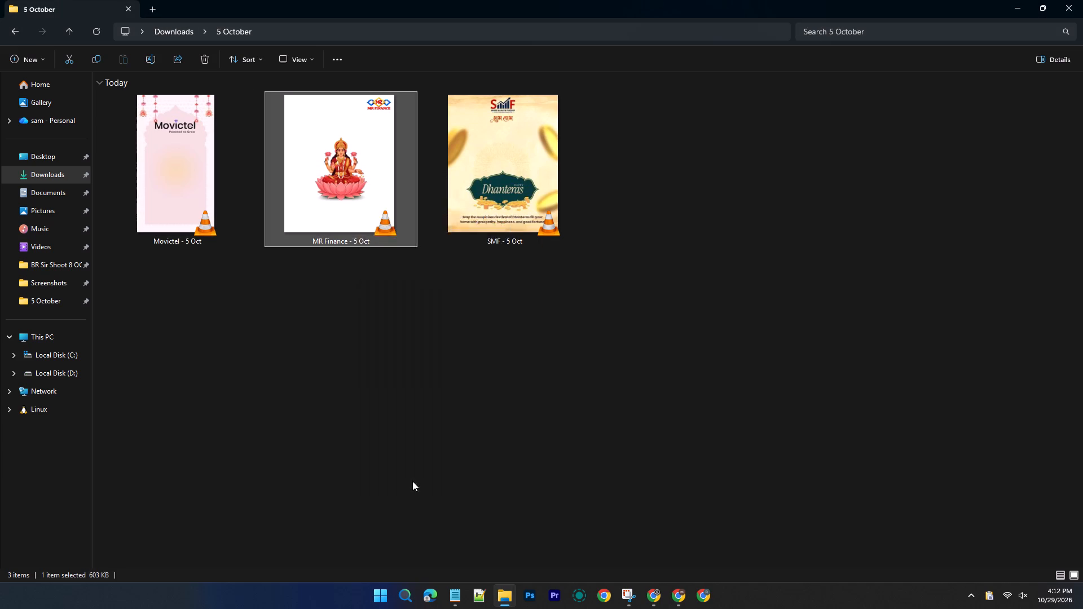
pyautogui.click(453, 507)
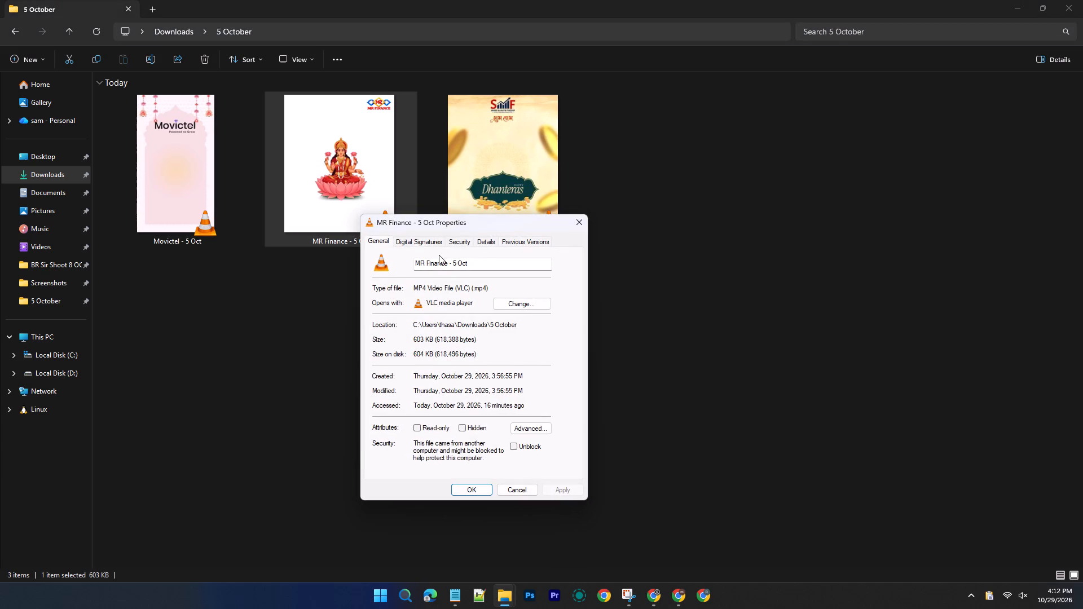
pyautogui.click(482, 239)
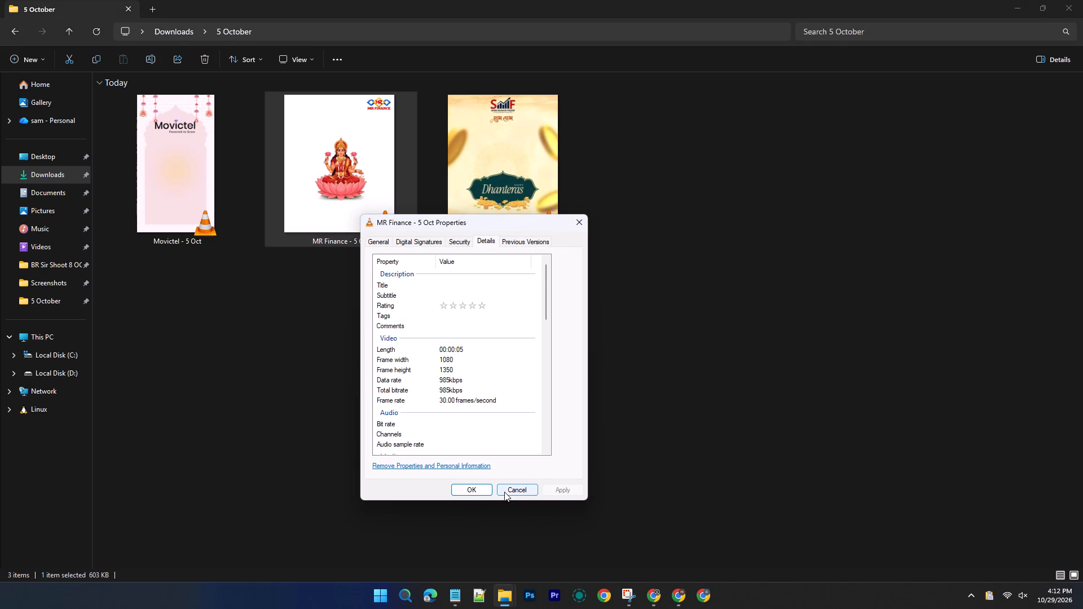
pyautogui.click(504, 492)
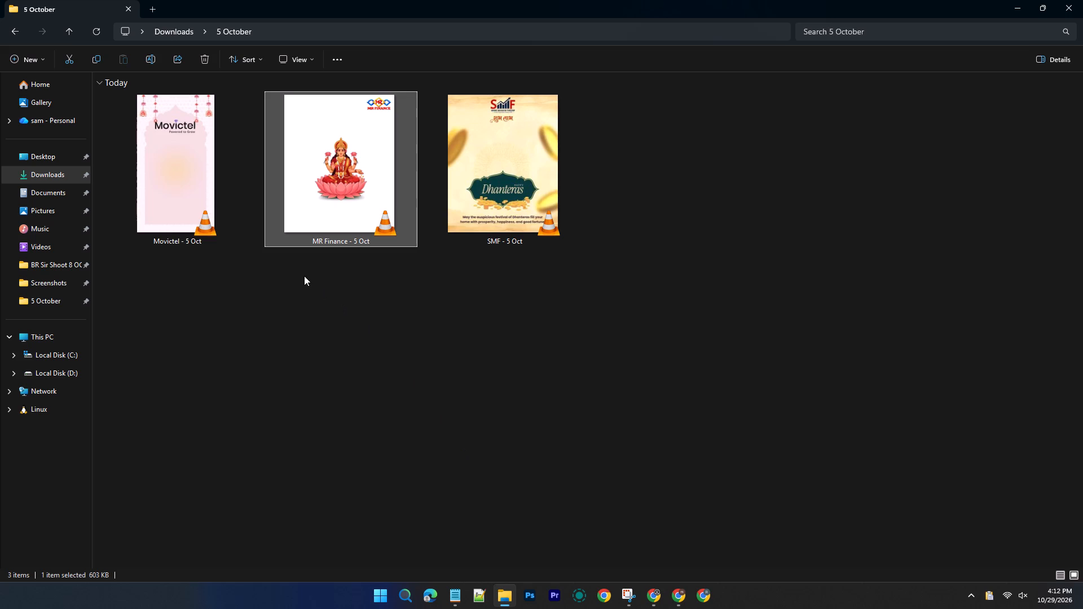
# Check the video details of "Movictel - 5 Oct" once more in its file properties.
pyautogui.rightClick(197, 207)
pyautogui.click(263, 481)
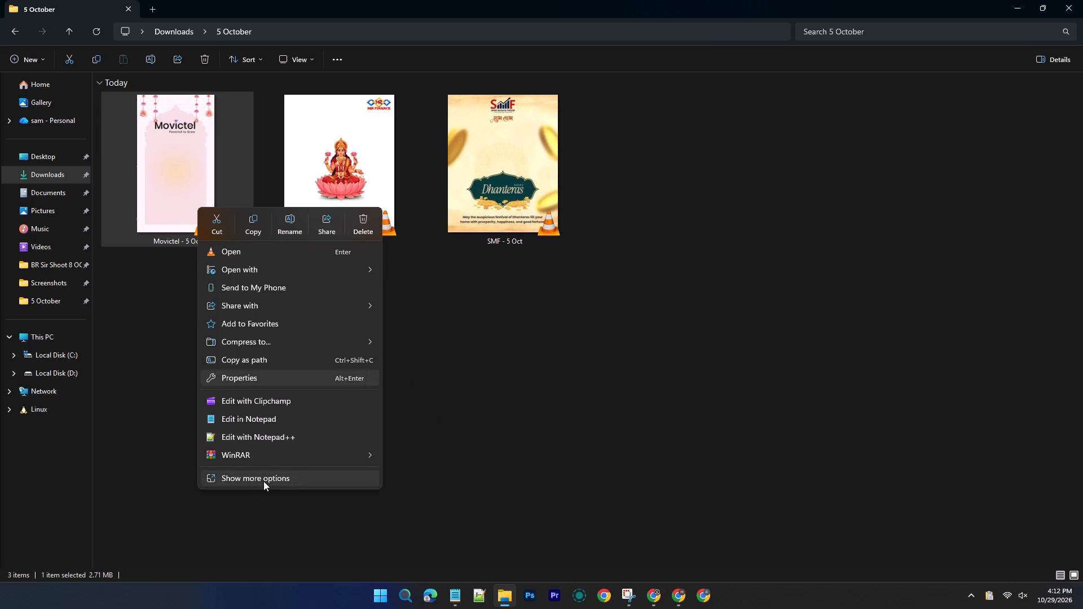
pyautogui.click(266, 489)
pyautogui.click(332, 235)
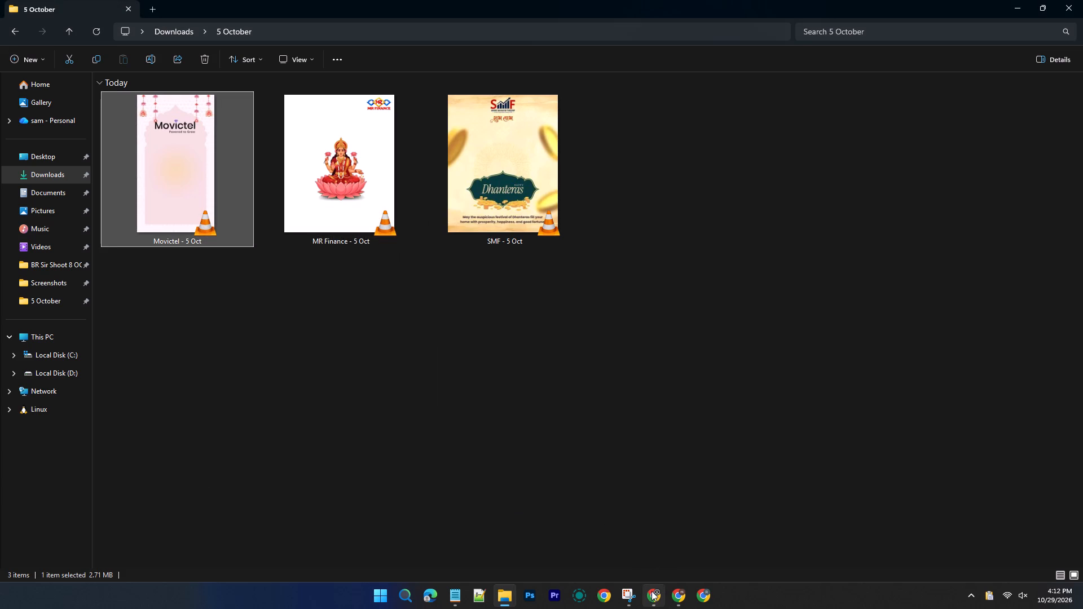
# Search the web for "2160x3840 resolution" in a new browser tab, read the overview, and close the tab.
pyautogui.click(651, 591)
pyautogui.click(566, 1)
pyautogui.write('2160x3')
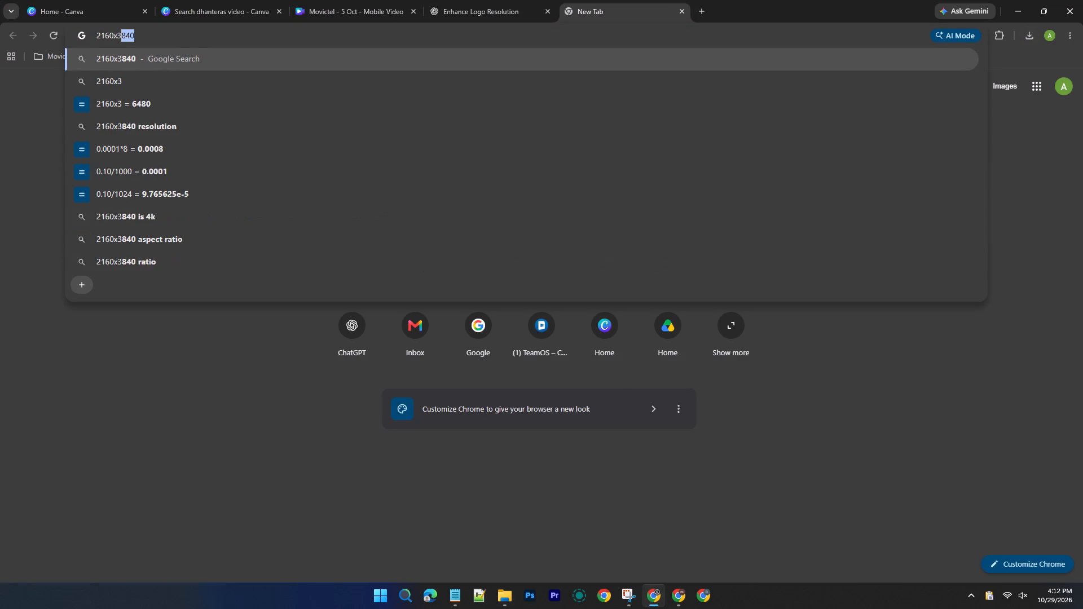
pyautogui.press('Right')
pyautogui.press('space')
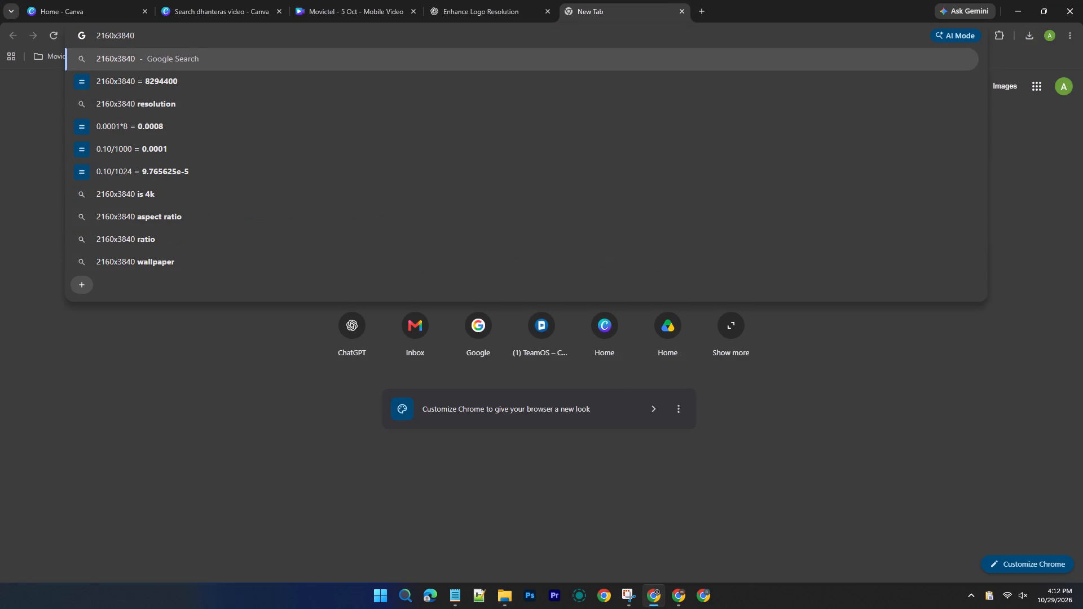
pyautogui.press('Down')
pyautogui.press('Down')
pyautogui.press('space')
pyautogui.press('Return')
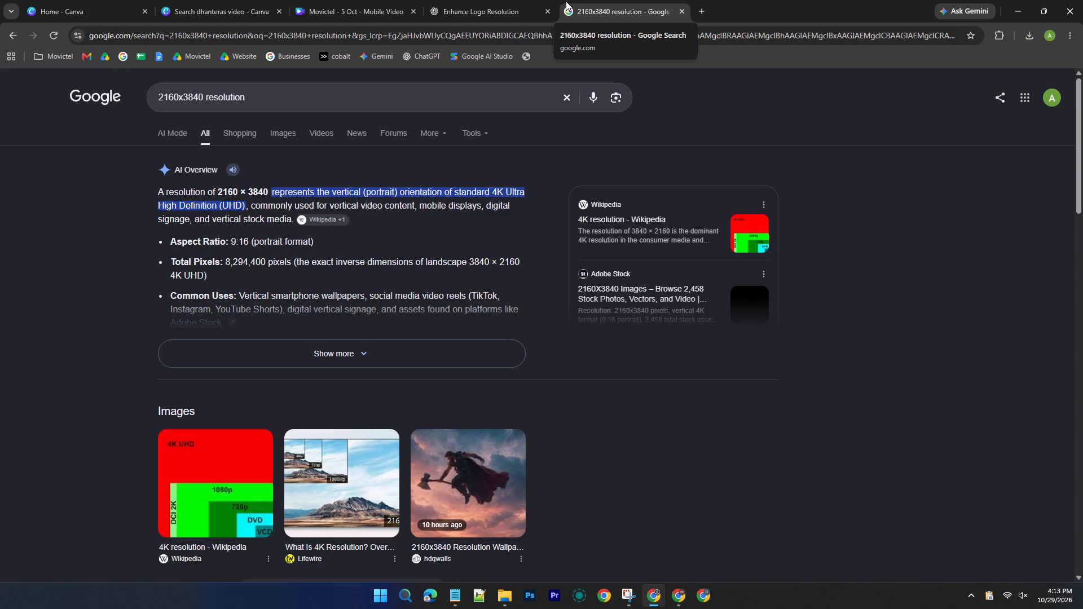
pyautogui.click(681, 10)
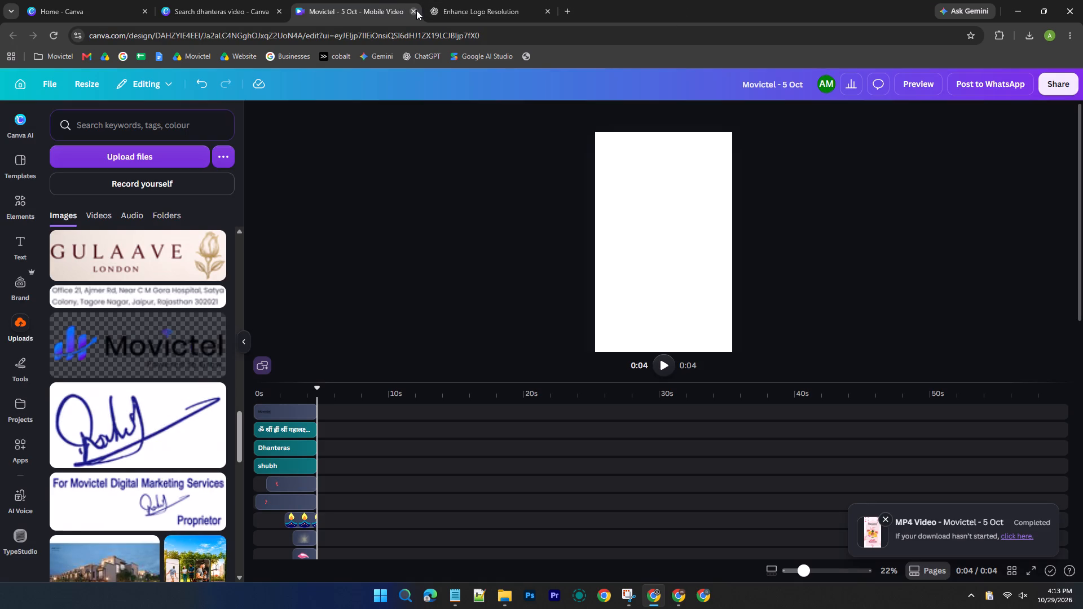
# Close the "Movictel - 5 Oct" design and the open template preview to return to the "dhanteras video" template results.
pyautogui.click(416, 10)
pyautogui.click(224, 0)
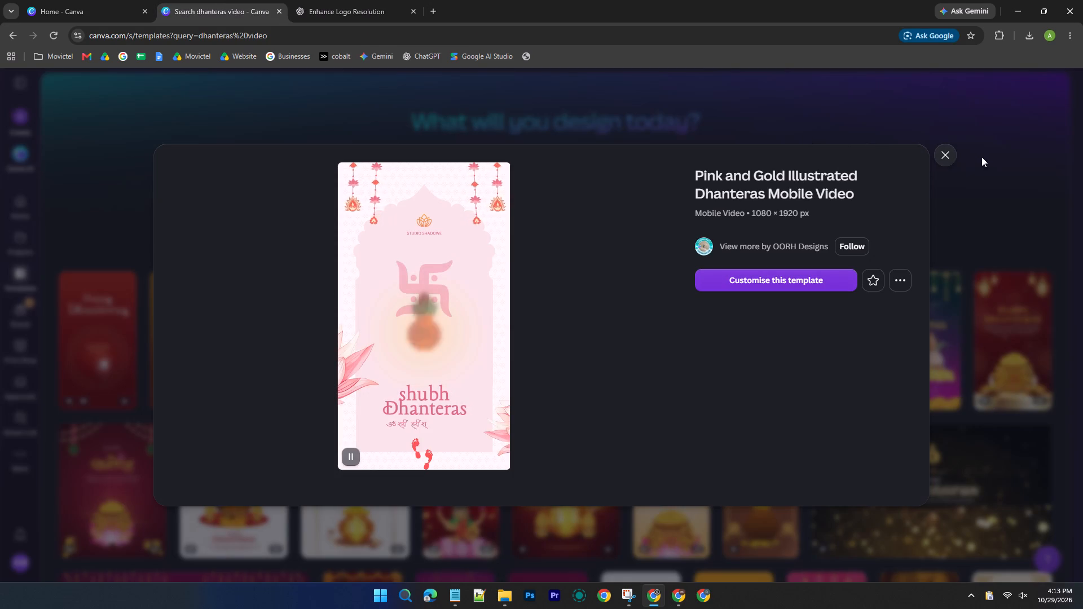
pyautogui.click(943, 148)
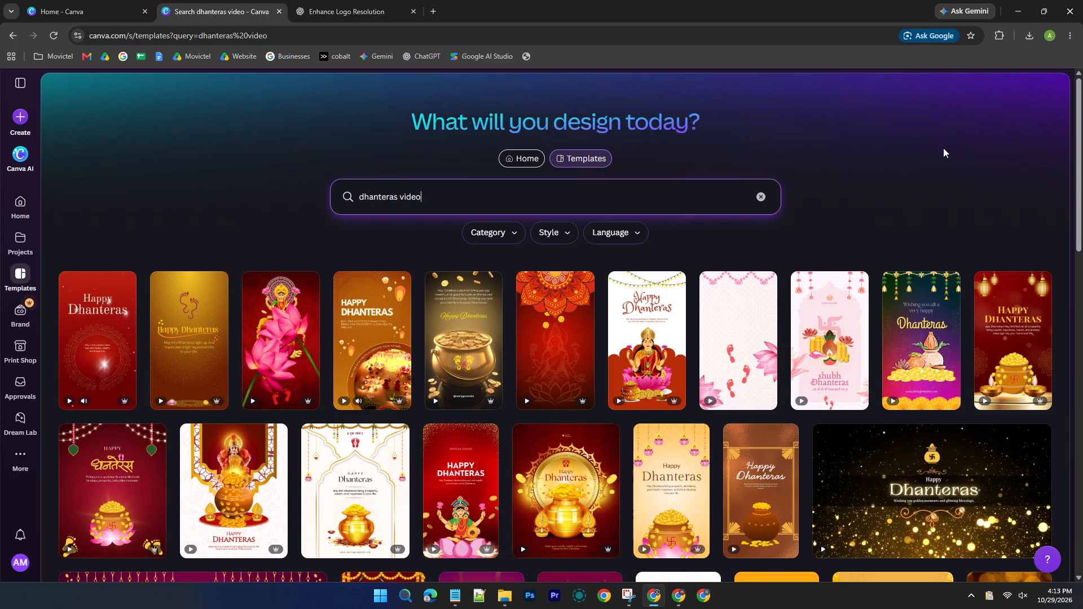
# Create a design from the "Red and Gold Traditional Dhanteras Instagram Post" template and bring up the uploaded images.
pyautogui.scroll(-1, 943, 148)
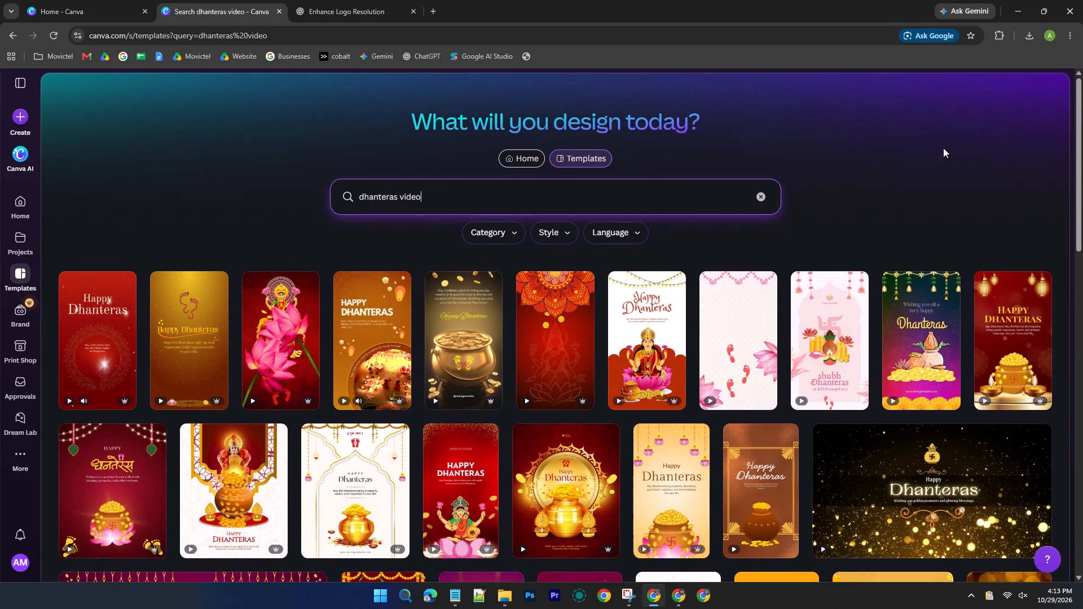
pyautogui.scroll(-2, 943, 148)
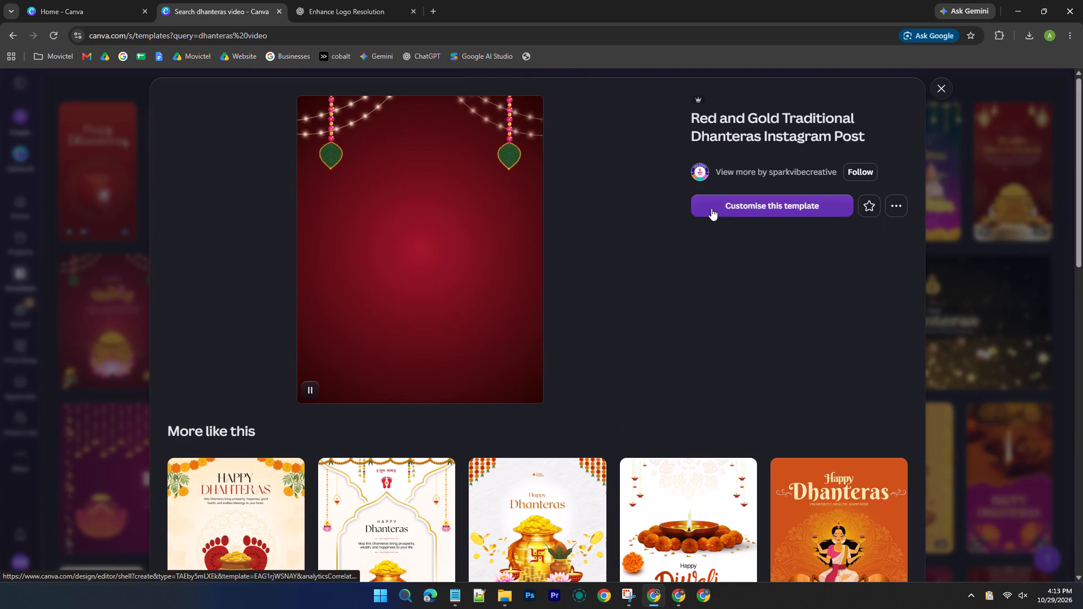
pyautogui.click(711, 208)
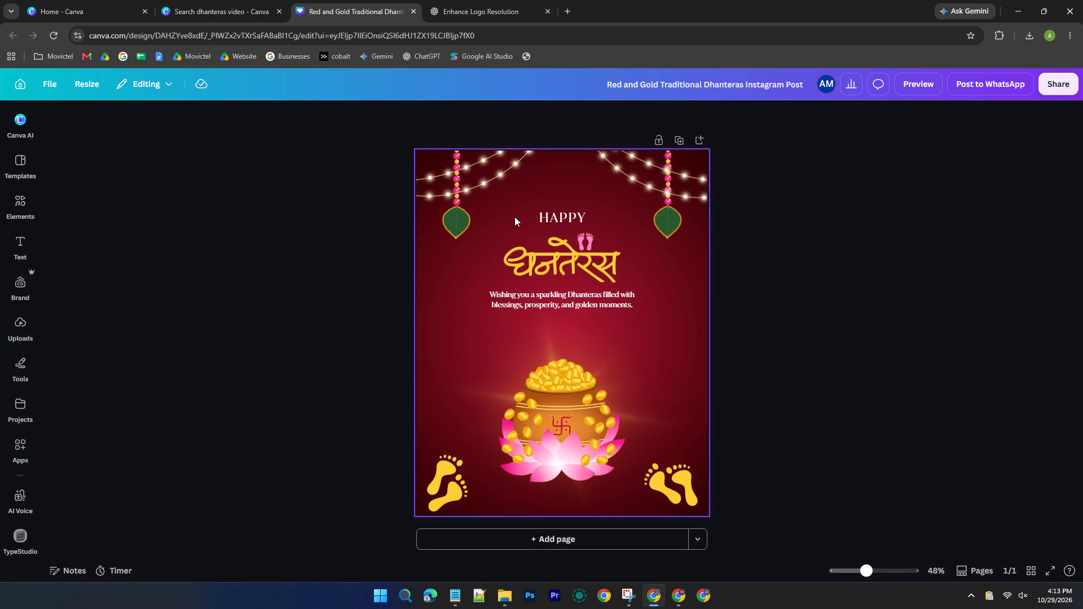
pyautogui.click(21, 322)
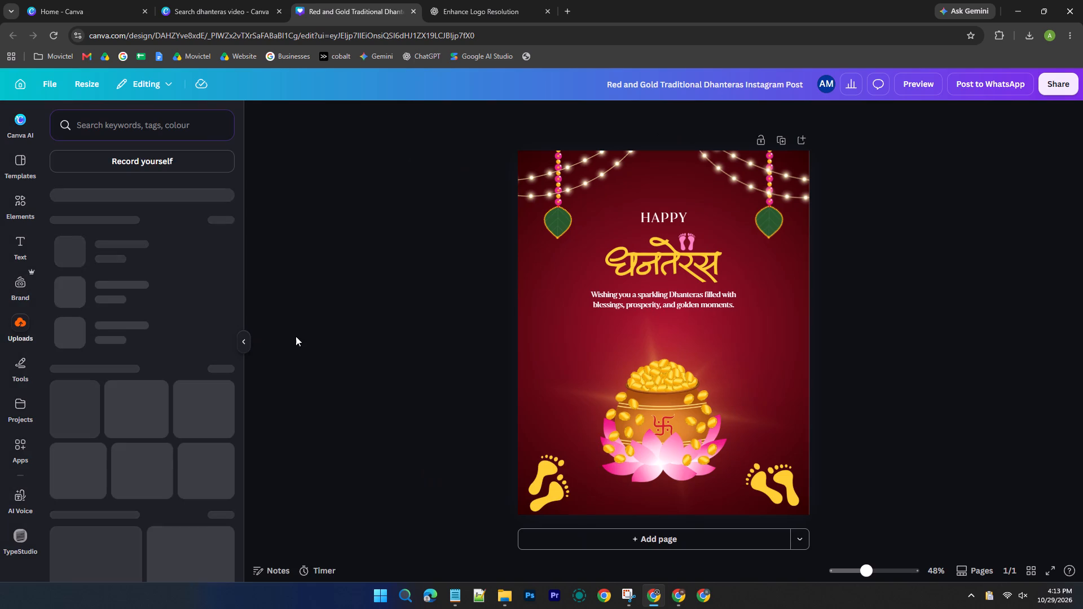
# In Notepad, mark Movictel with a bullet in the DHANTERAS REEL list.
pyautogui.click(461, 597)
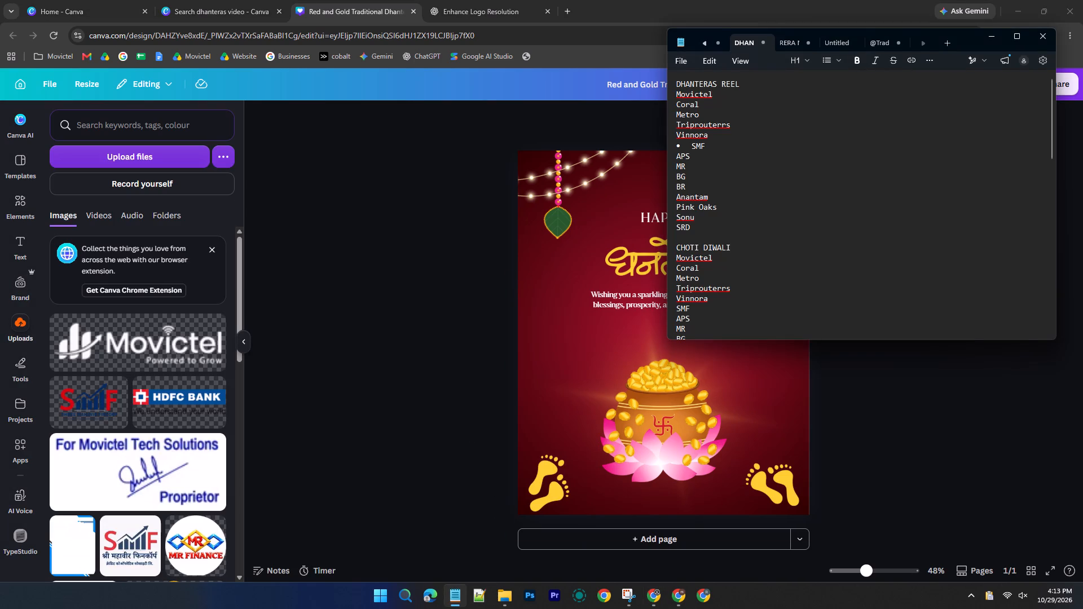
pyautogui.click(677, 94)
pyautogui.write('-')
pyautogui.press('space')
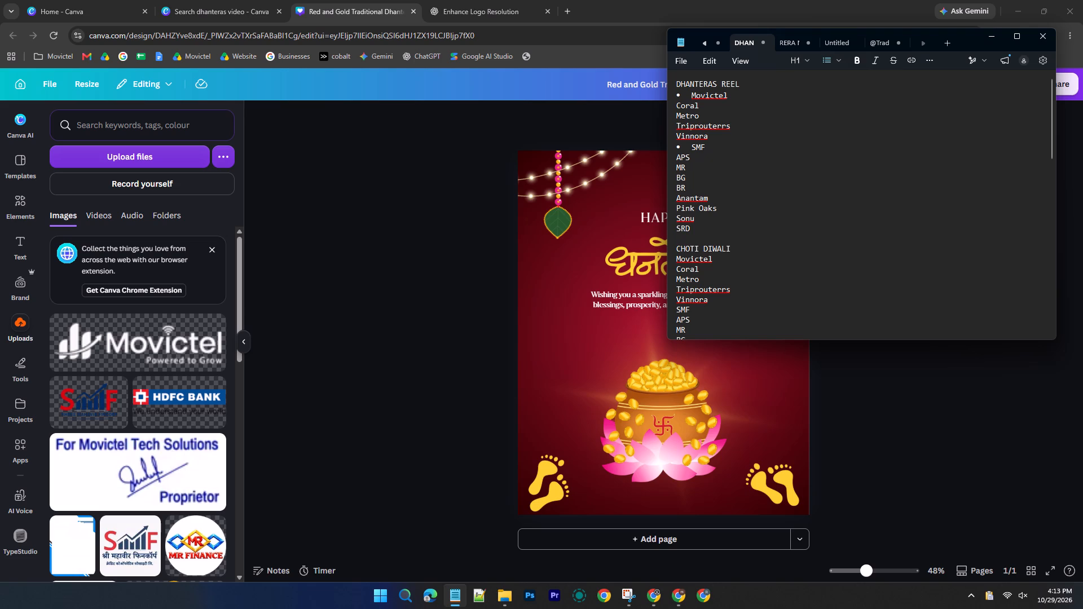
# Switch to the File Explorer window.
pyautogui.click(497, 593)
pyautogui.click(497, 593)
pyautogui.click(497, 593)
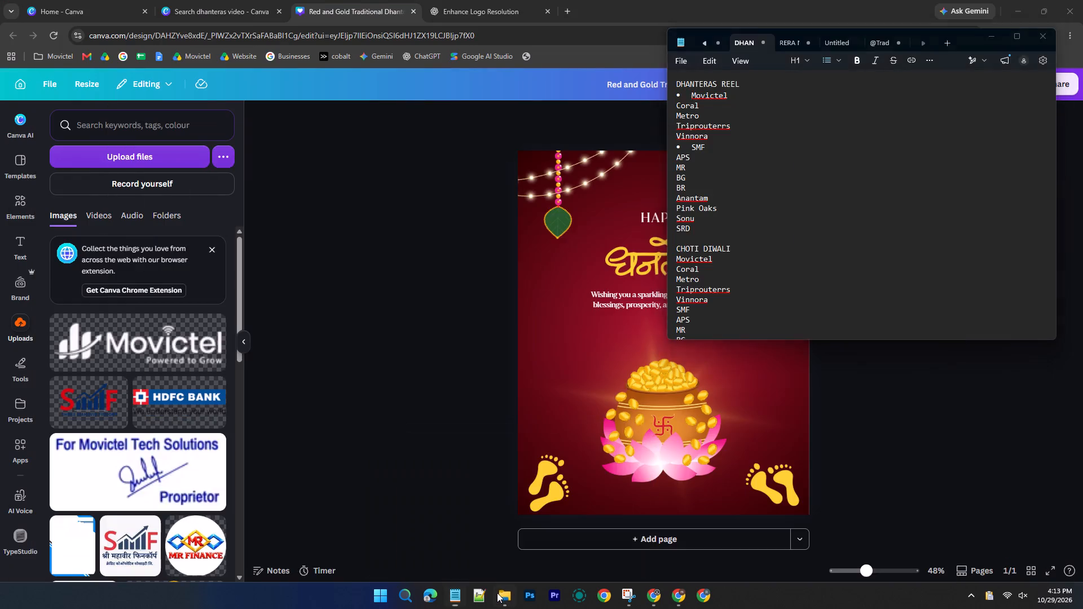
# Mark MR with a bullet in the DHANTERAS REEL list of the Notepad notes.
pyautogui.click(497, 593)
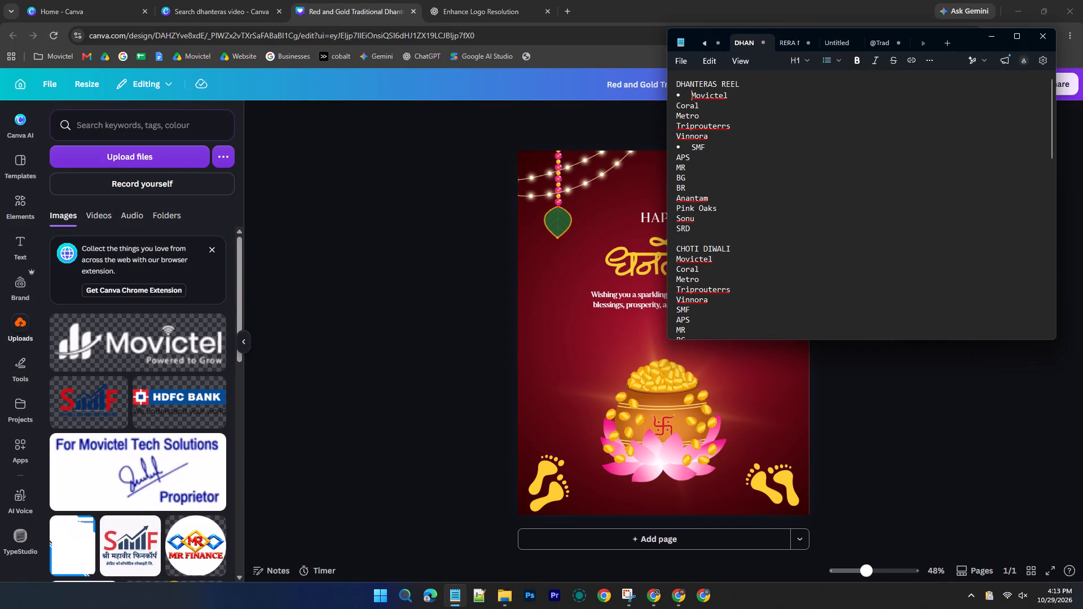
pyautogui.click(676, 167)
pyautogui.press('Left')
pyautogui.write('-')
pyautogui.press('space')
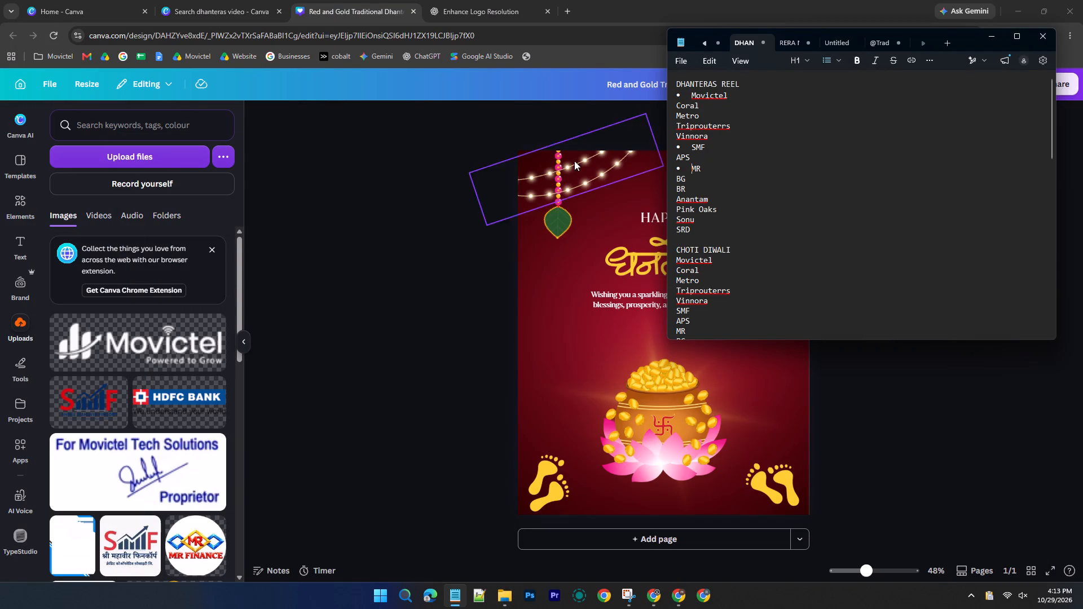
# Enlarge the HAPPY, धनतेरस and wish text together in the red-and-gold design and centre them horizontally above the gold pot.
pyautogui.click(435, 187)
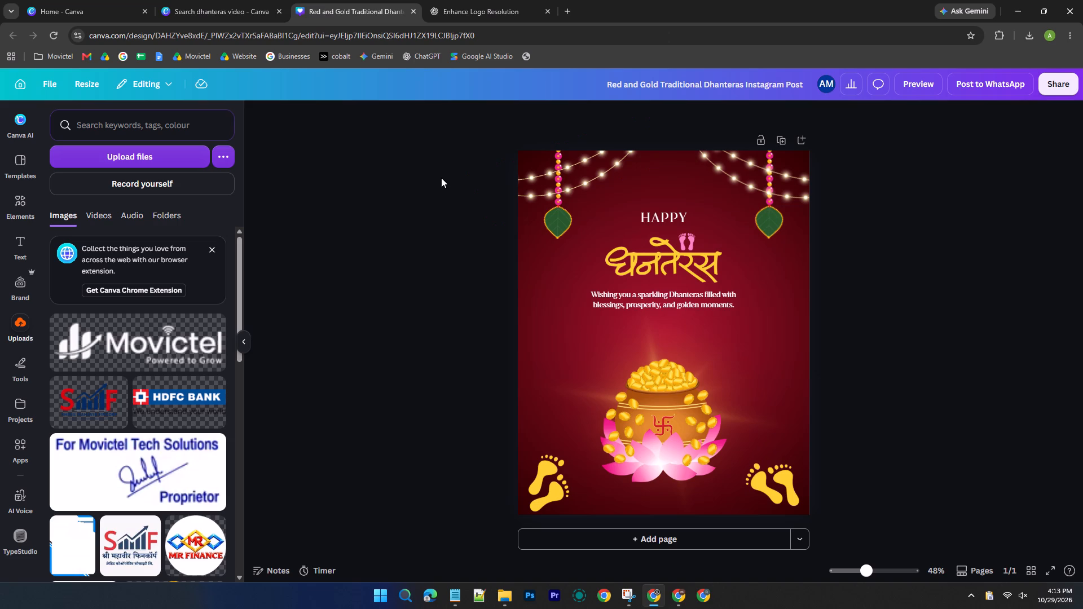
pyautogui.click(665, 219)
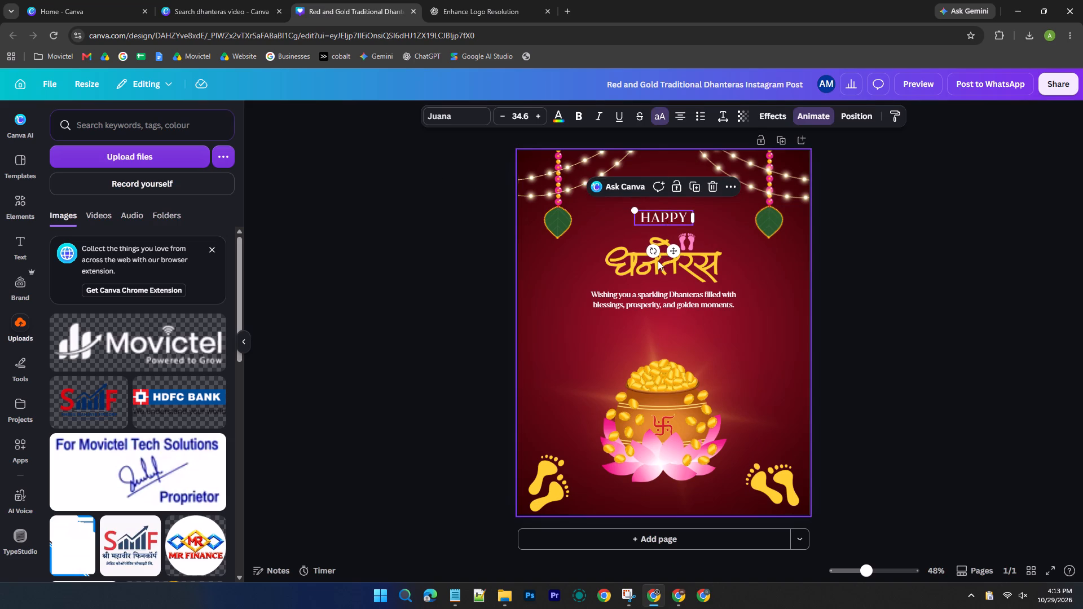
pyautogui.keyDown('shift'); pyautogui.click(657, 261); pyautogui.keyUp('shift')
pyautogui.keyDown('shift'); pyautogui.click(674, 299); pyautogui.keyUp('shift')
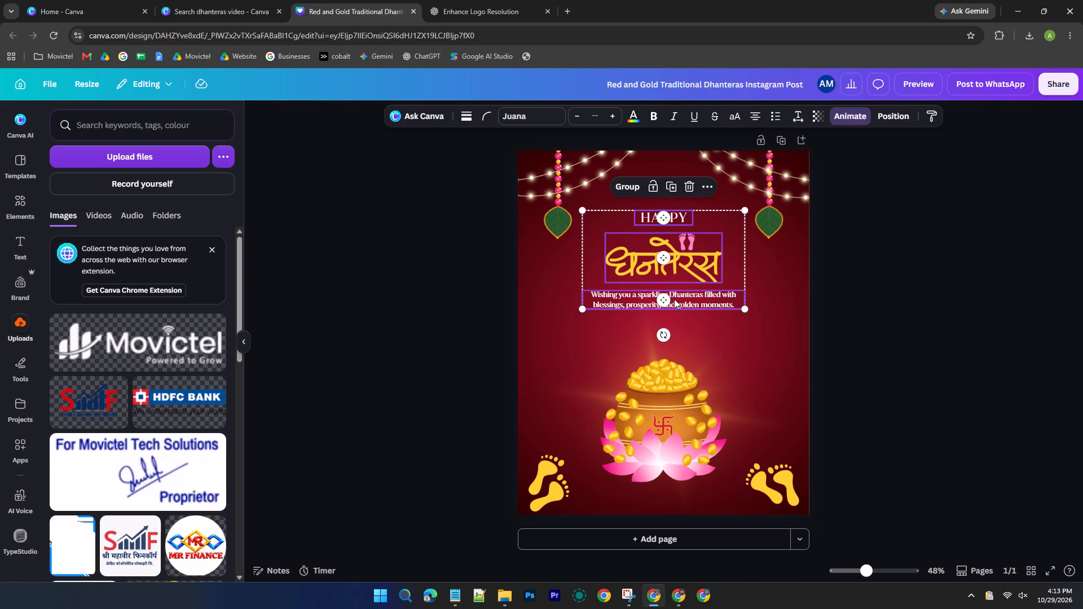
pyautogui.moveTo(745, 311); pyautogui.dragTo(774, 347)
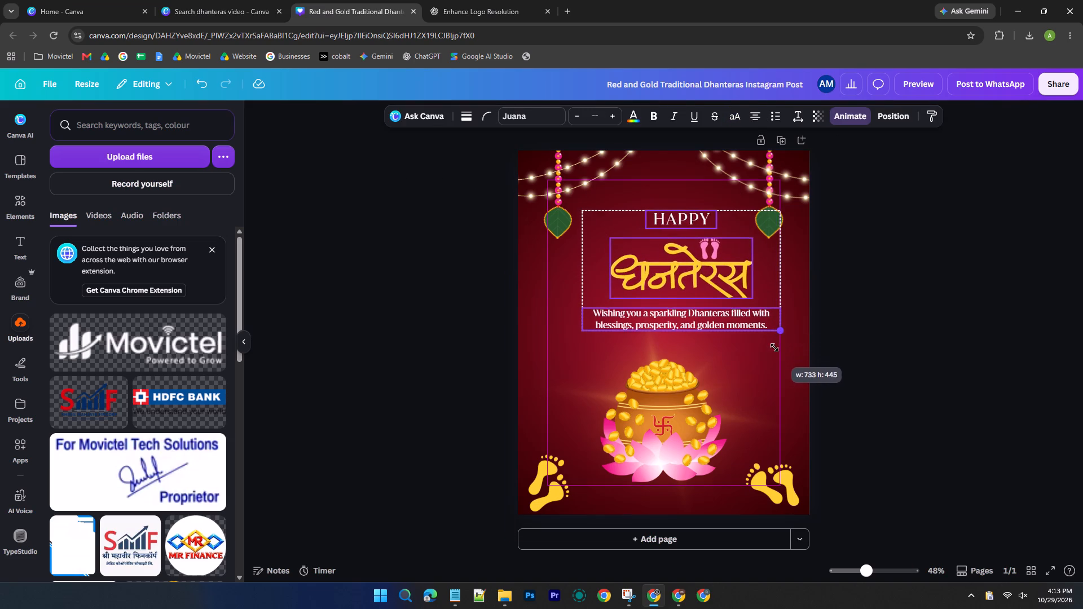
pyautogui.moveTo(774, 347); pyautogui.dragTo(782, 357)
pyautogui.moveTo(692, 289); pyautogui.dragTo(673, 285)
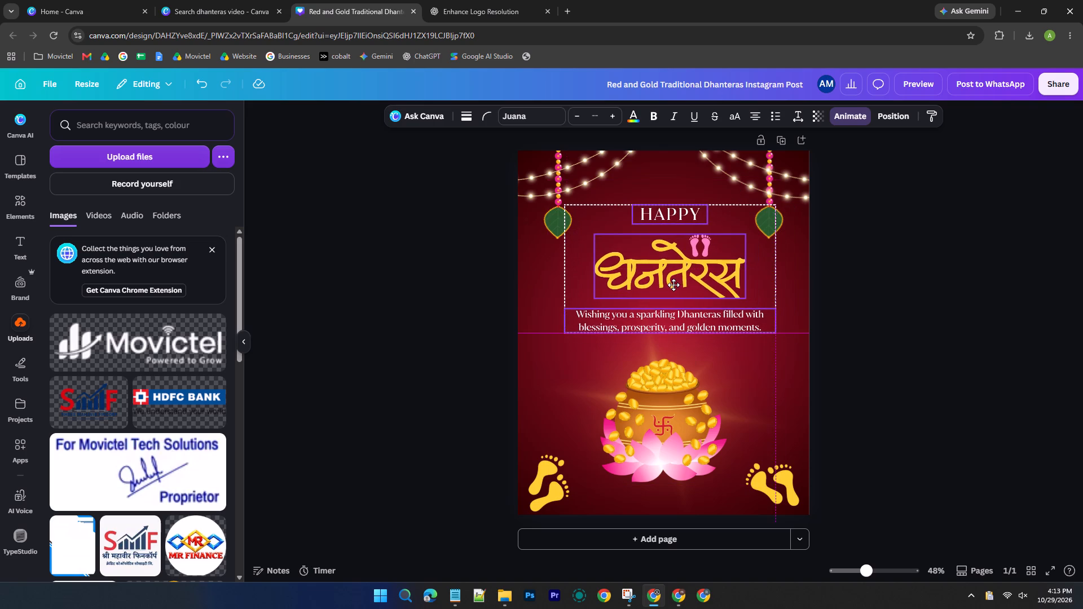
pyautogui.moveTo(673, 285); pyautogui.dragTo(658, 283)
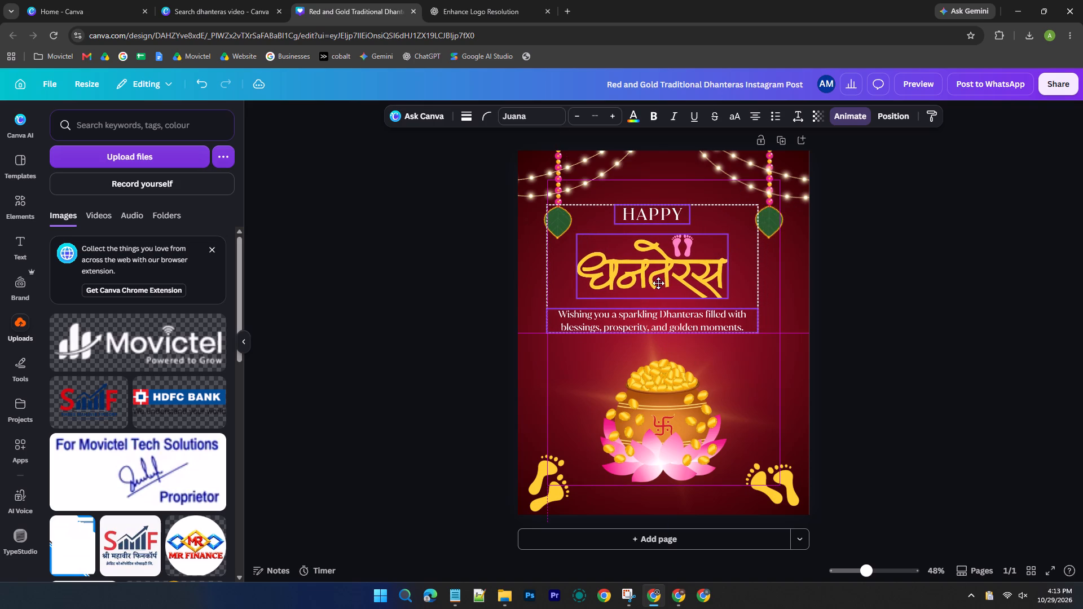
pyautogui.moveTo(658, 283); pyautogui.dragTo(662, 284)
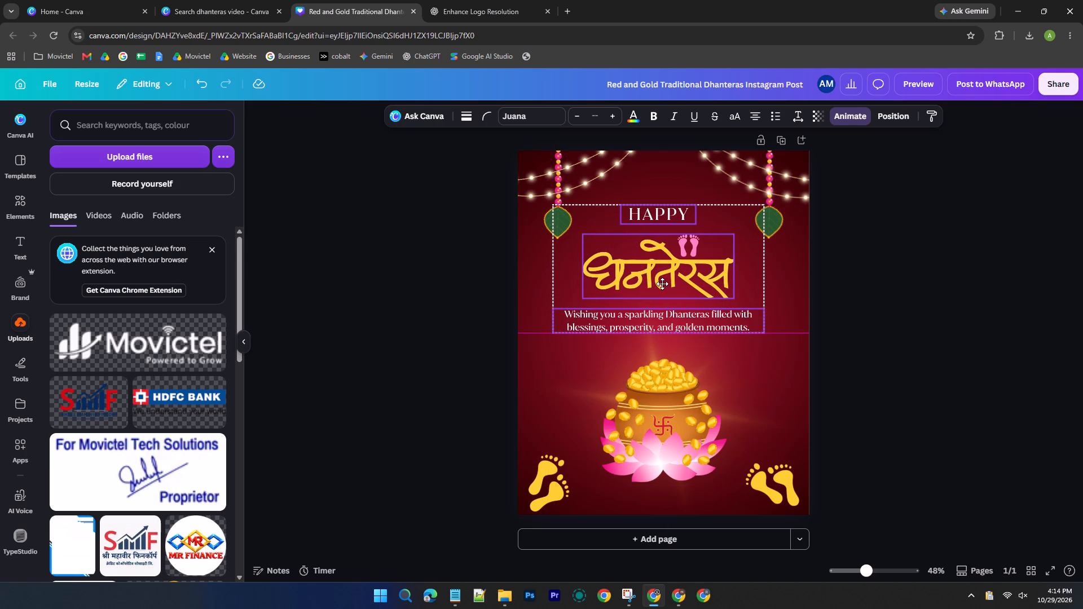
pyautogui.moveTo(662, 284); pyautogui.dragTo(661, 284)
pyautogui.moveTo(661, 284); pyautogui.dragTo(664, 284)
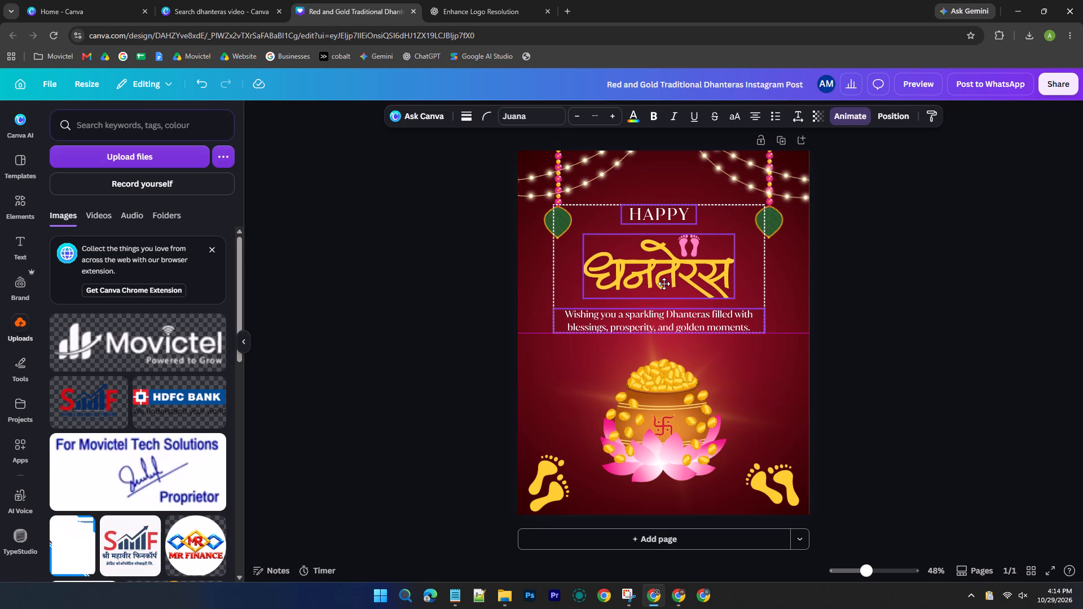
pyautogui.moveTo(664, 284); pyautogui.dragTo(670, 284)
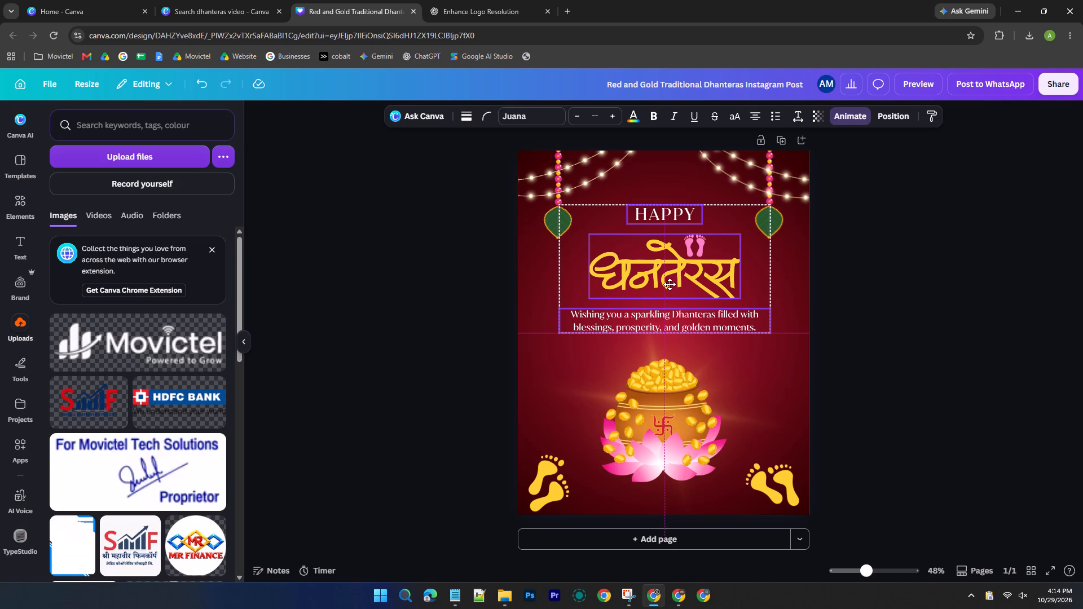
pyautogui.moveTo(670, 284); pyautogui.dragTo(670, 289)
pyautogui.click(993, 280)
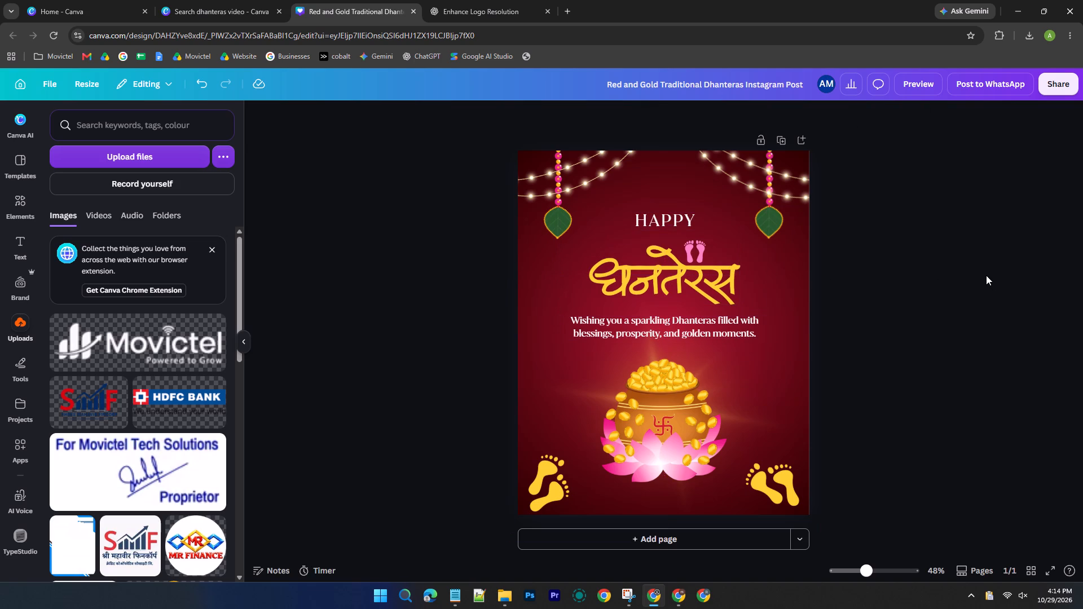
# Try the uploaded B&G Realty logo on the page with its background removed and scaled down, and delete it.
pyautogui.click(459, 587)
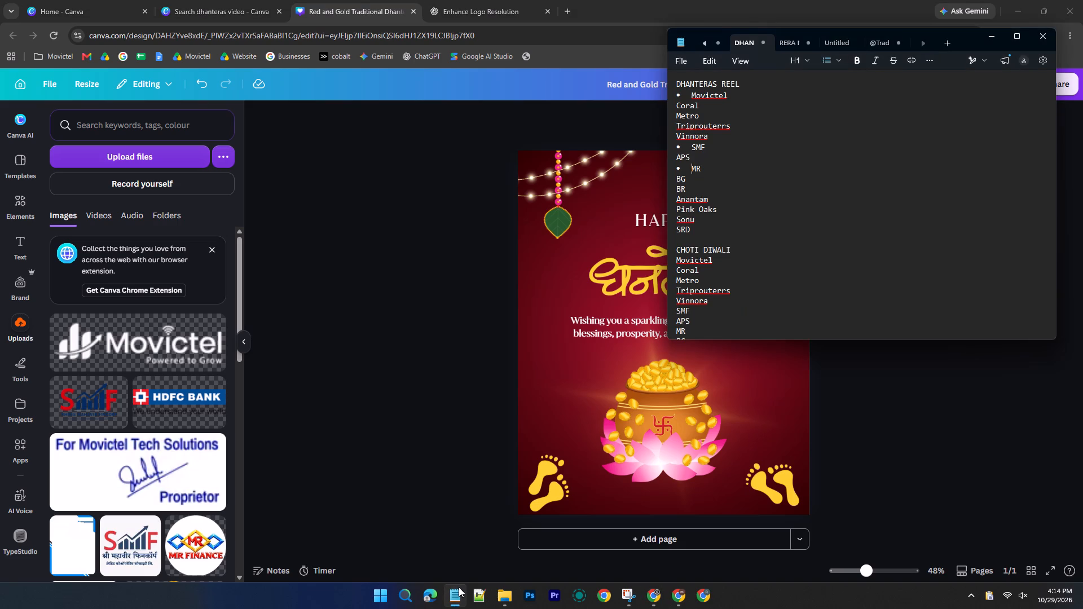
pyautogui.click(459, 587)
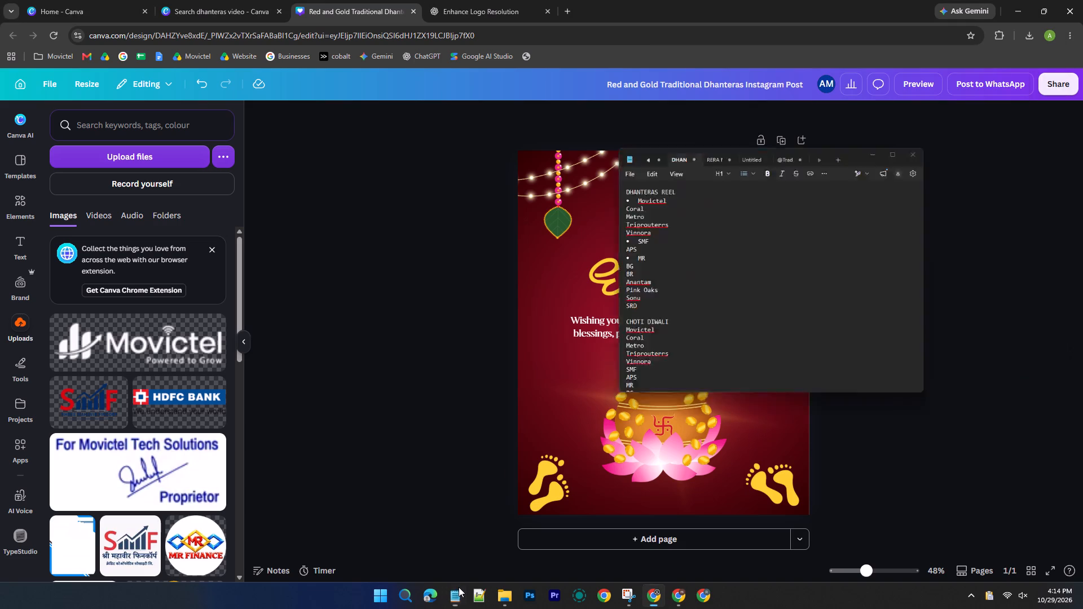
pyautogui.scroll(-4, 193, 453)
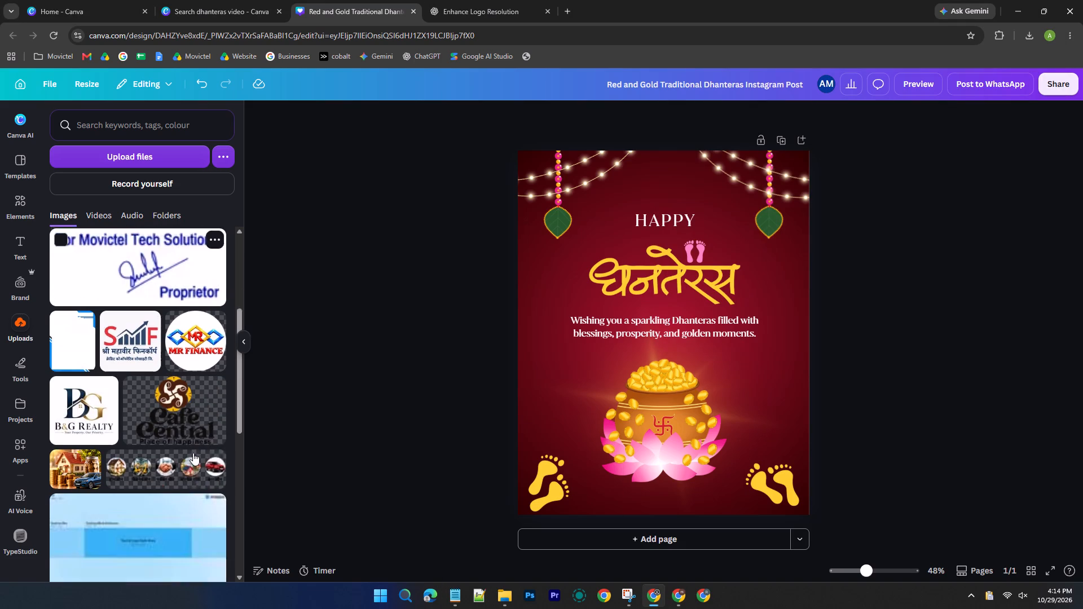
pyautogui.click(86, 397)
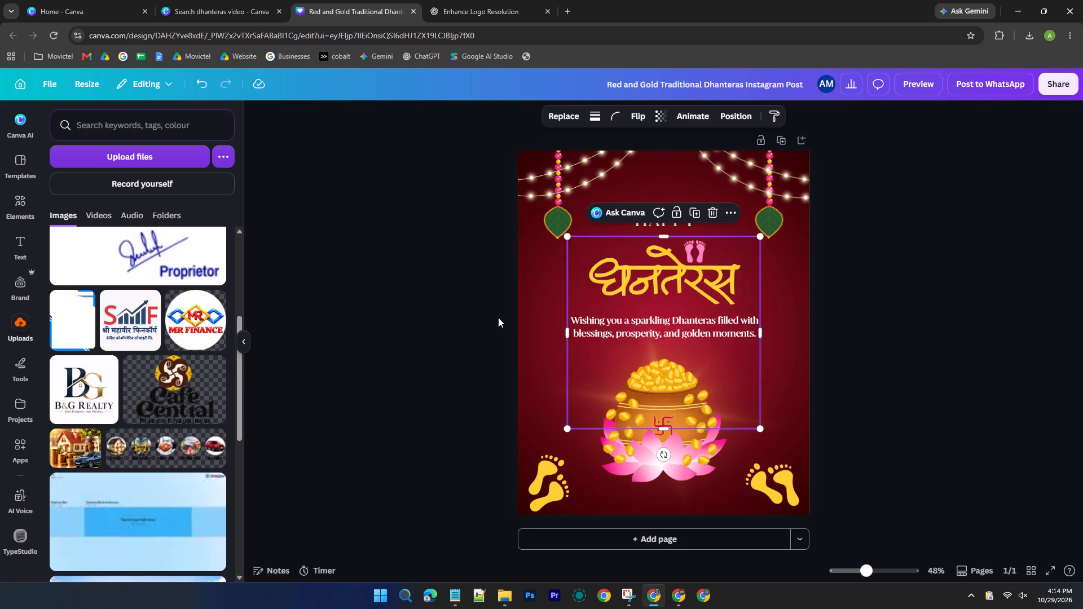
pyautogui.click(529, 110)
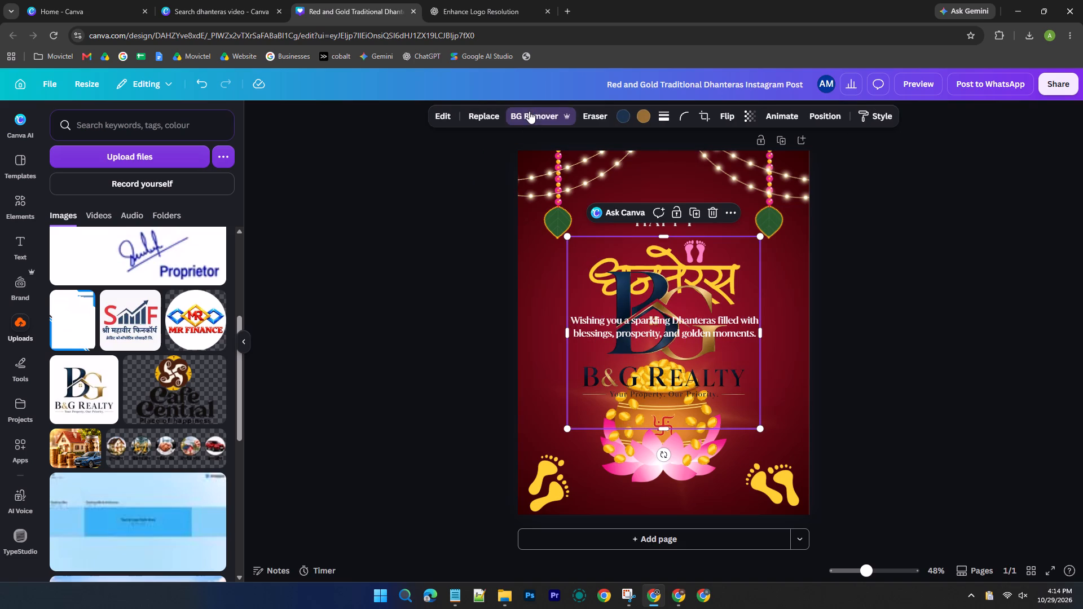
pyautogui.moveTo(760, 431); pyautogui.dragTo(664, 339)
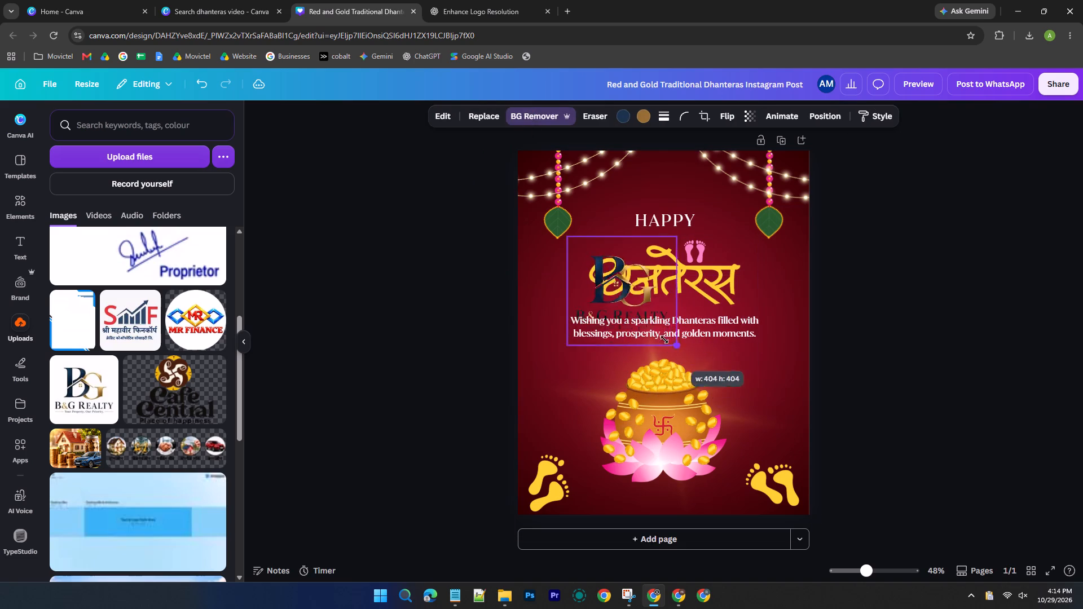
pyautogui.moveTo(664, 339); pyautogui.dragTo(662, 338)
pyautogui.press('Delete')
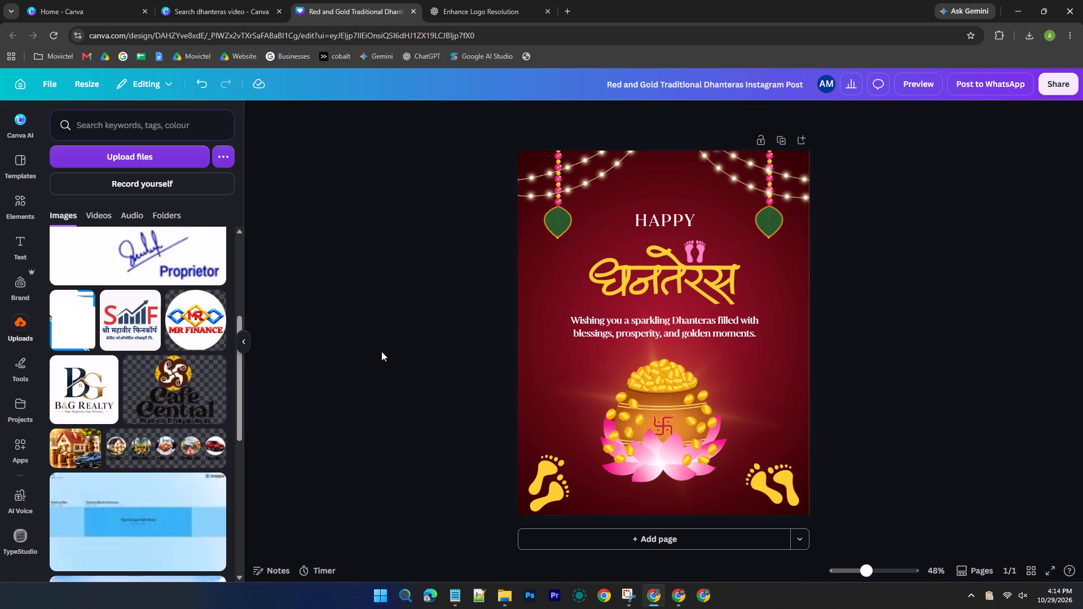
# Look through the uploaded images for client logos, return to the start of the uploads, and dismiss the Chrome extension tip.
pyautogui.scroll(-1, 193, 364)
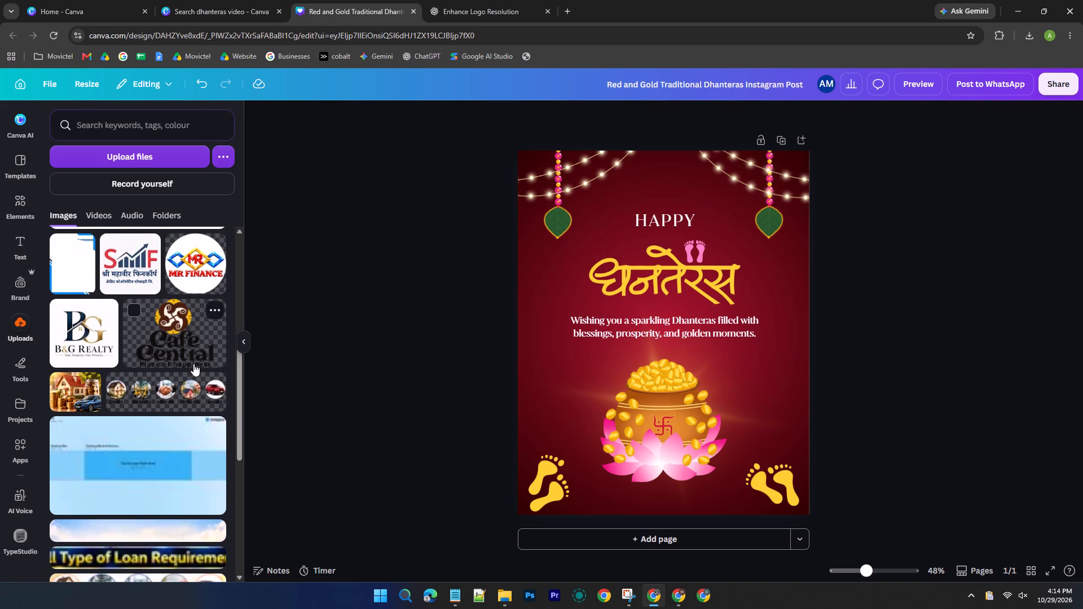
pyautogui.scroll(-13, 193, 364)
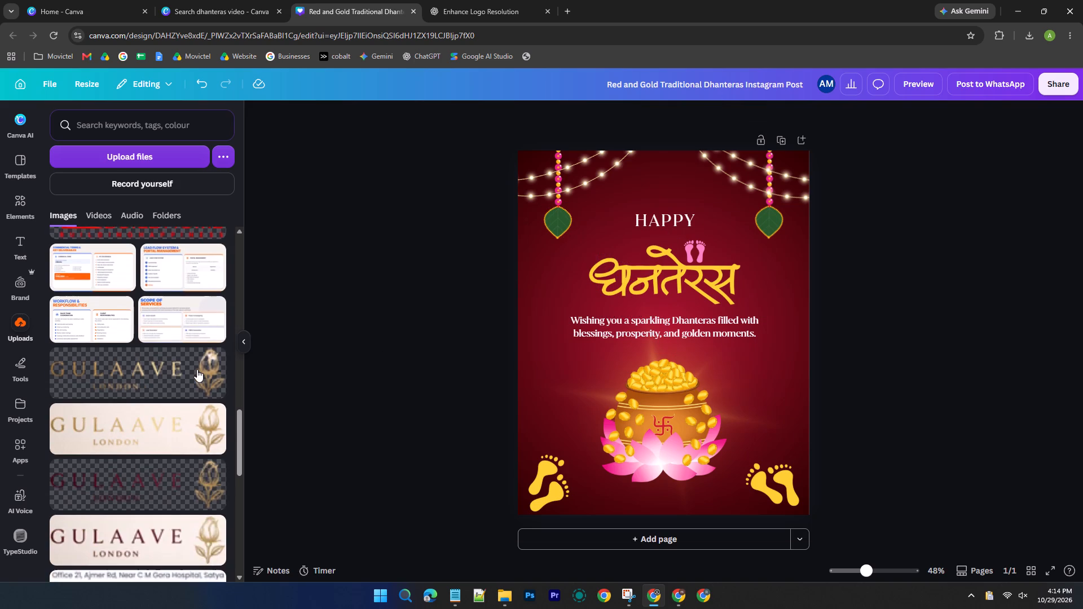
pyautogui.scroll(-13, 197, 369)
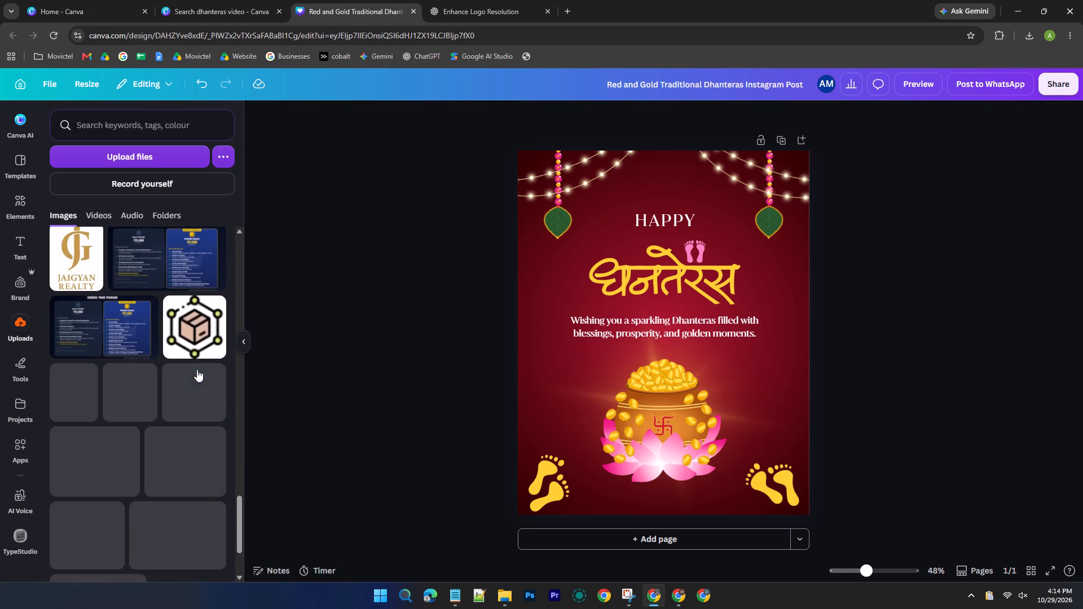
pyautogui.scroll(-11, 197, 369)
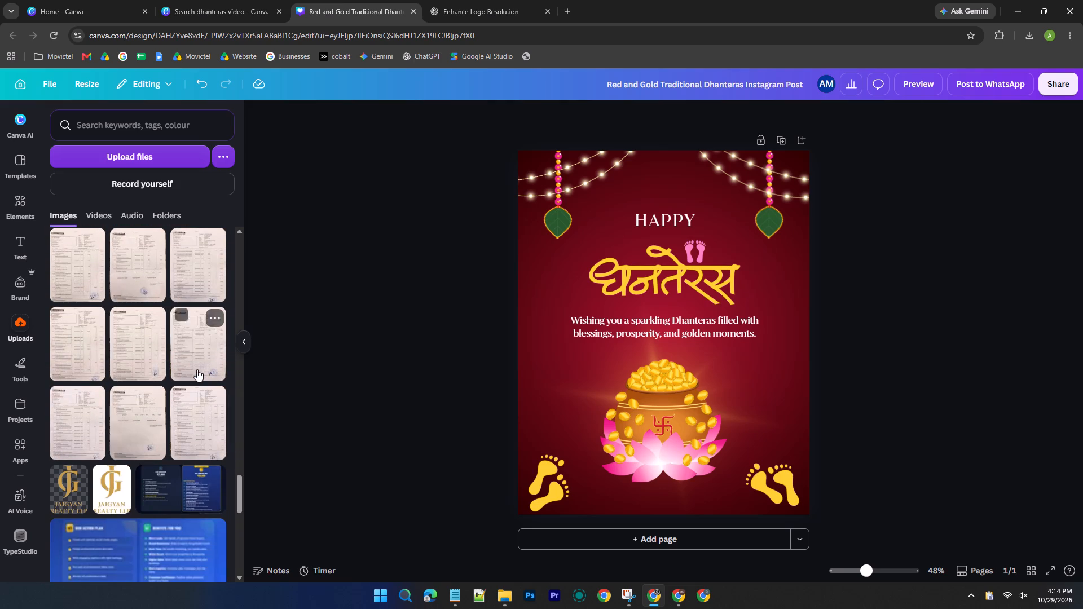
pyautogui.scroll(-8, 197, 369)
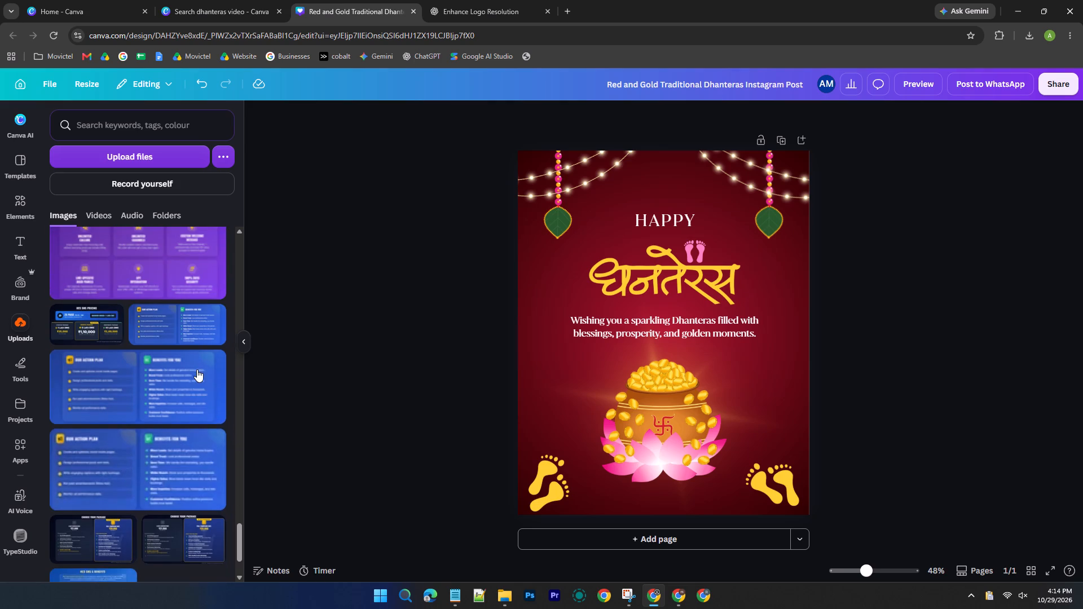
pyautogui.scroll(-14, 197, 369)
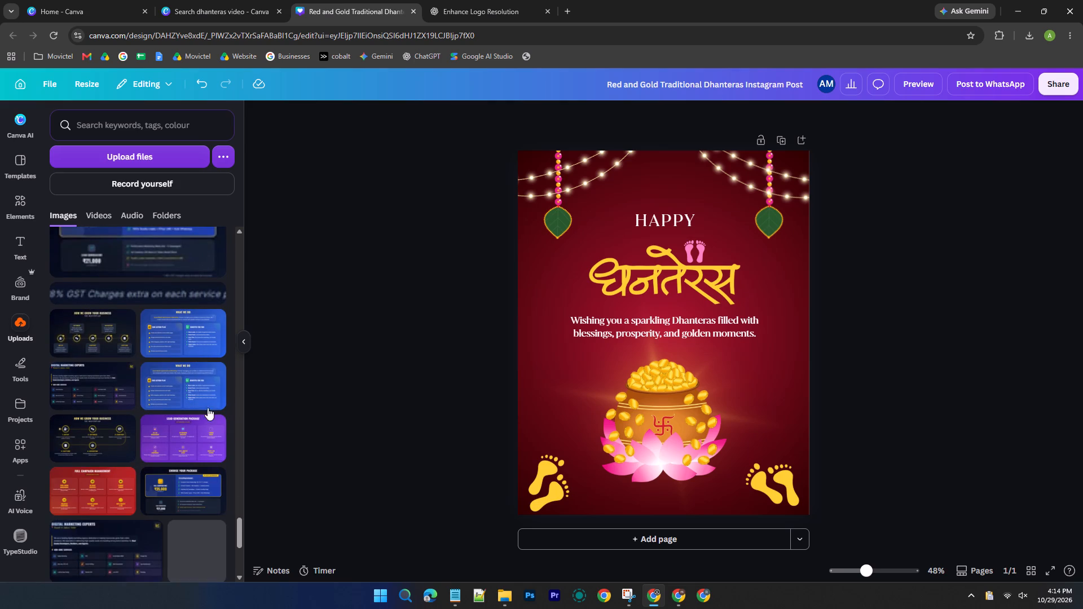
pyautogui.moveTo(241, 528); pyautogui.dragTo(234, 169)
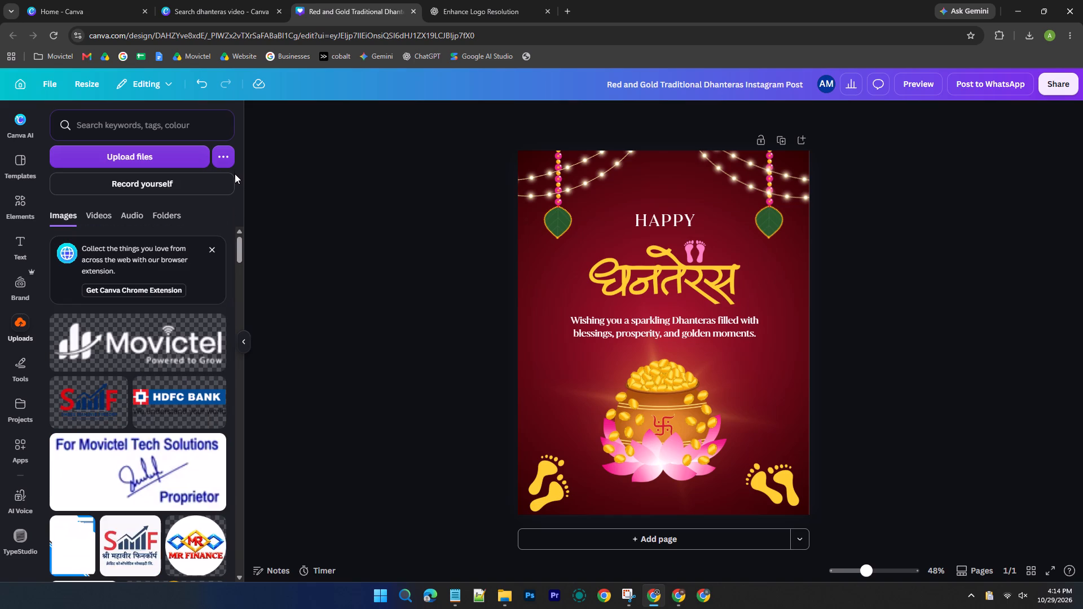
pyautogui.click(213, 248)
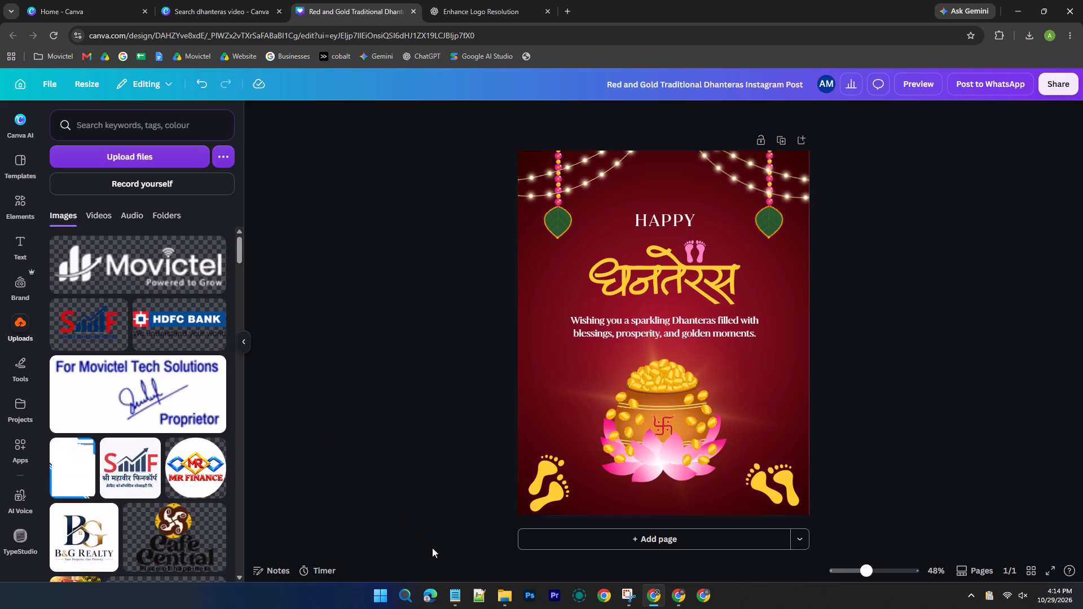
# After checking the DHANTERAS REEL list in Notepad, move the Red and Gold Traditional Dhanteras design to the trash and close its tab.
pyautogui.click(465, 592)
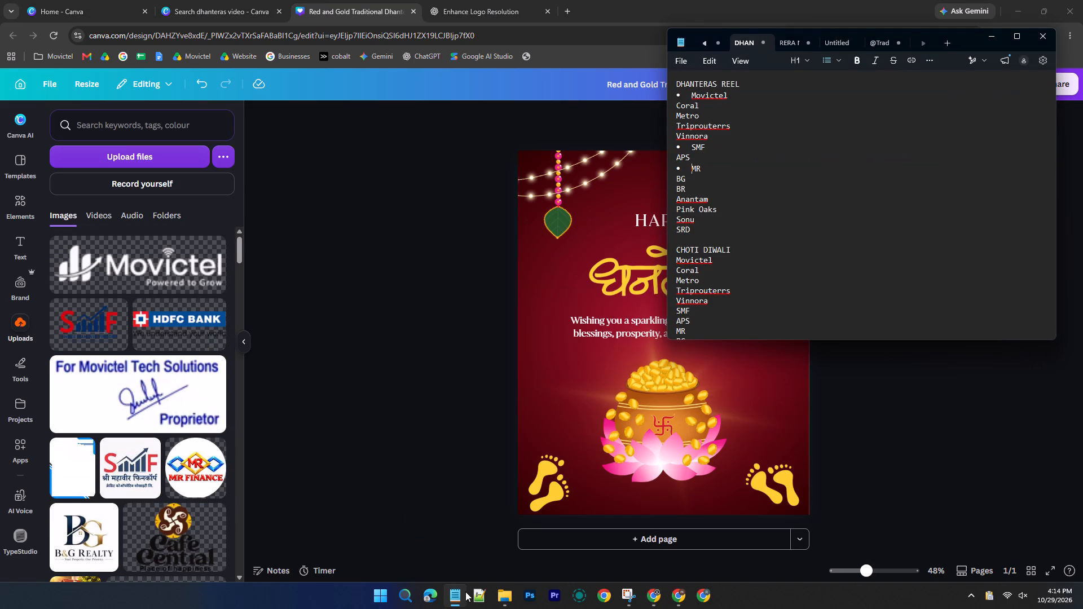
pyautogui.click(465, 592)
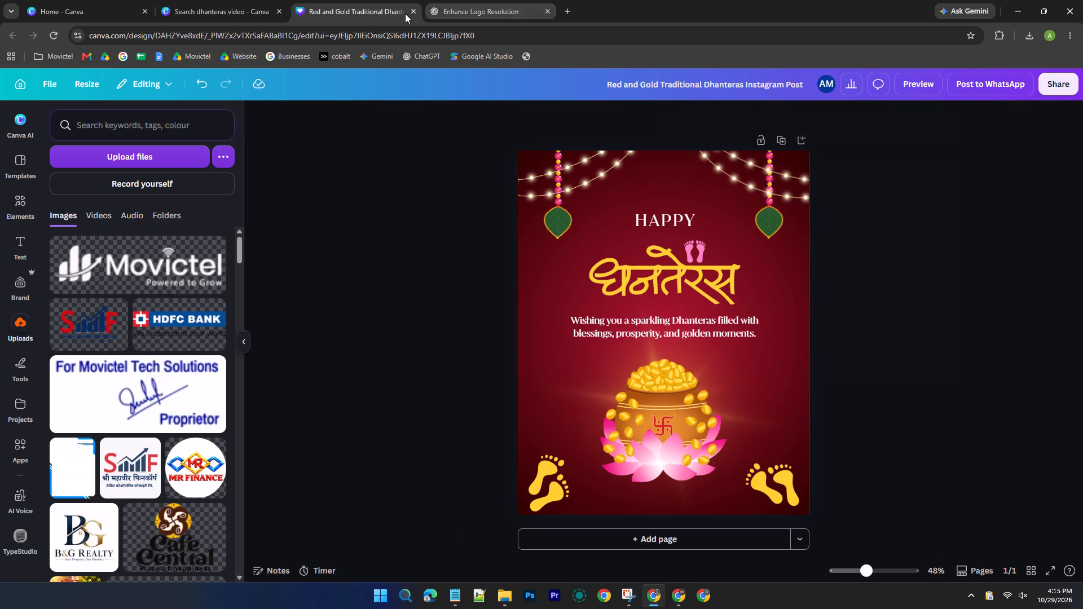
pyautogui.click(45, 83)
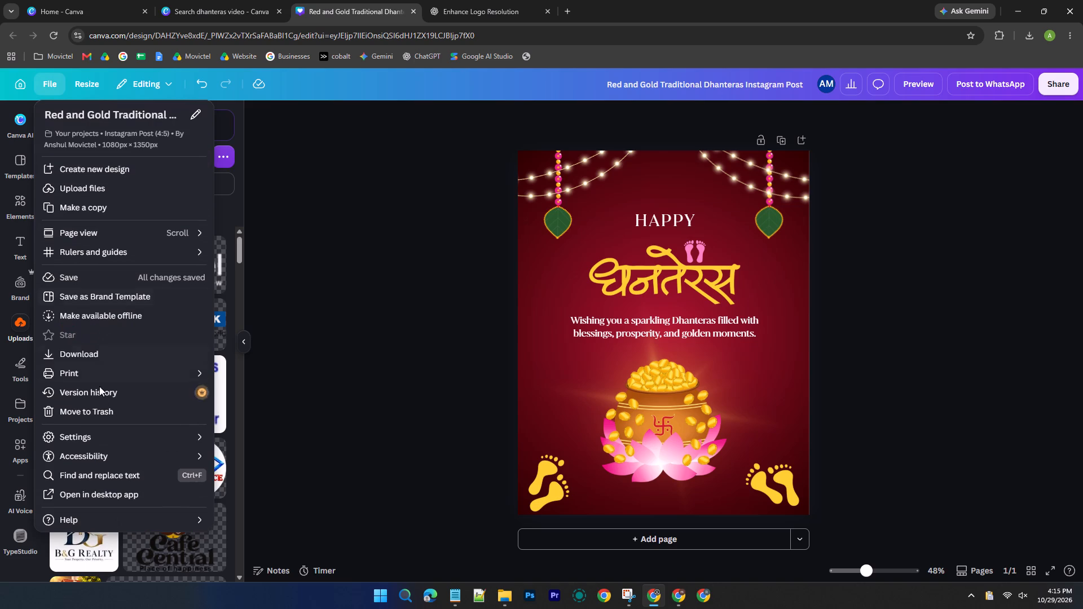
pyautogui.click(104, 423)
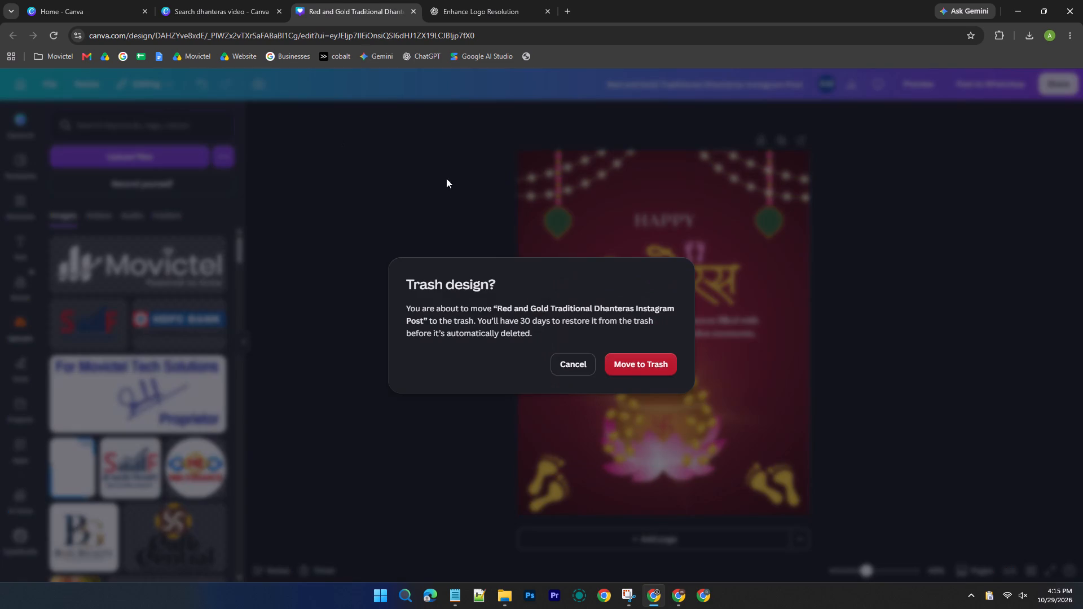
pyautogui.click(618, 363)
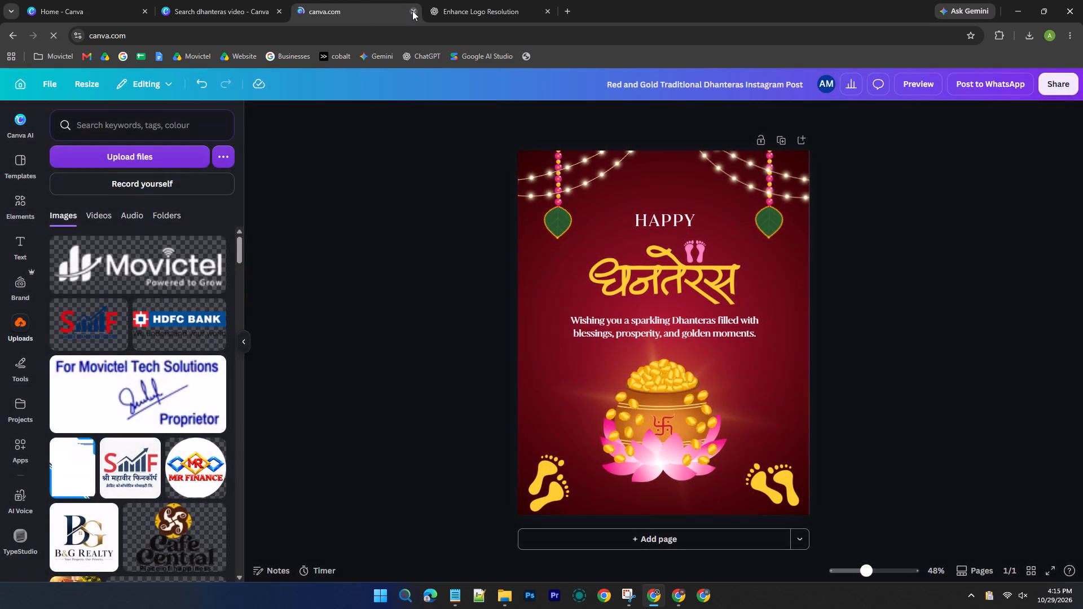
pyautogui.click(412, 11)
# Preview the Gold and Orange Illustrated Dhanteras template, and start a design from the Gold Beige Minimal Festive Dhanteras Greetings Mobile Video template instead.
pyautogui.click(271, 0)
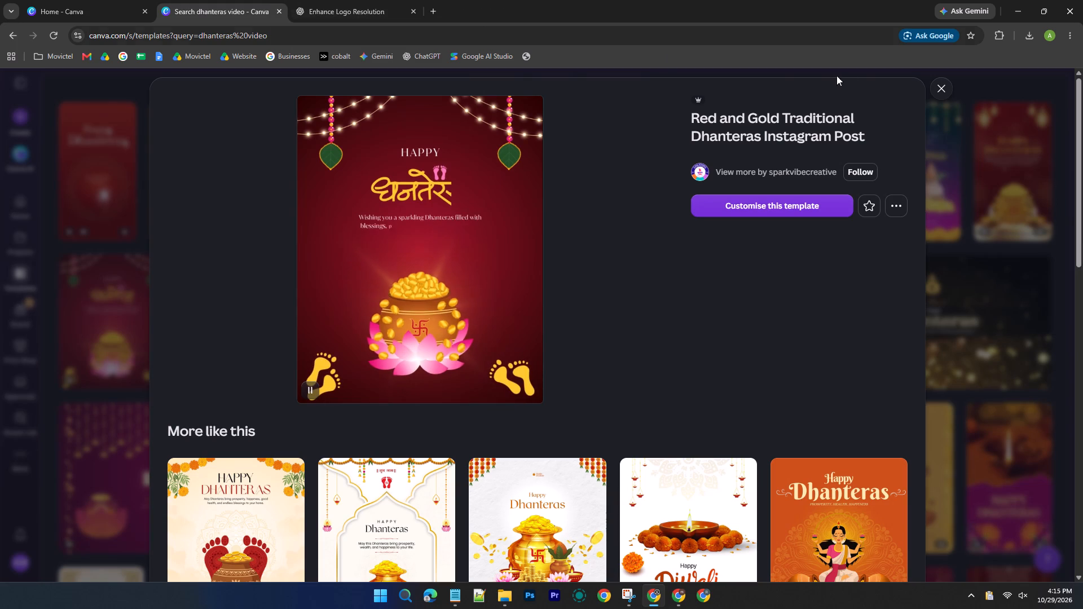
pyautogui.click(944, 87)
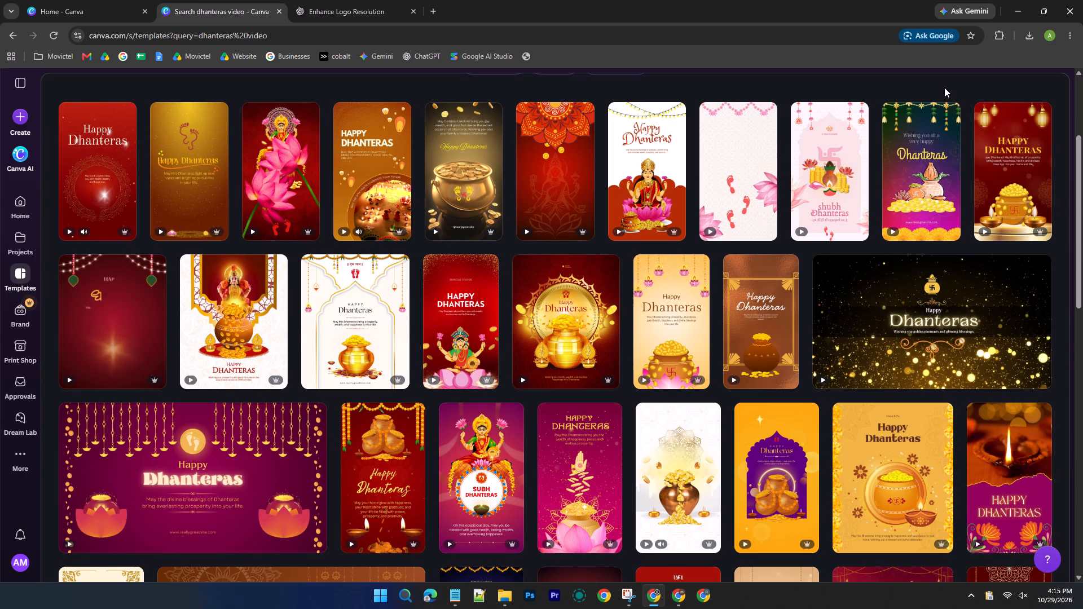
pyautogui.click(356, 316)
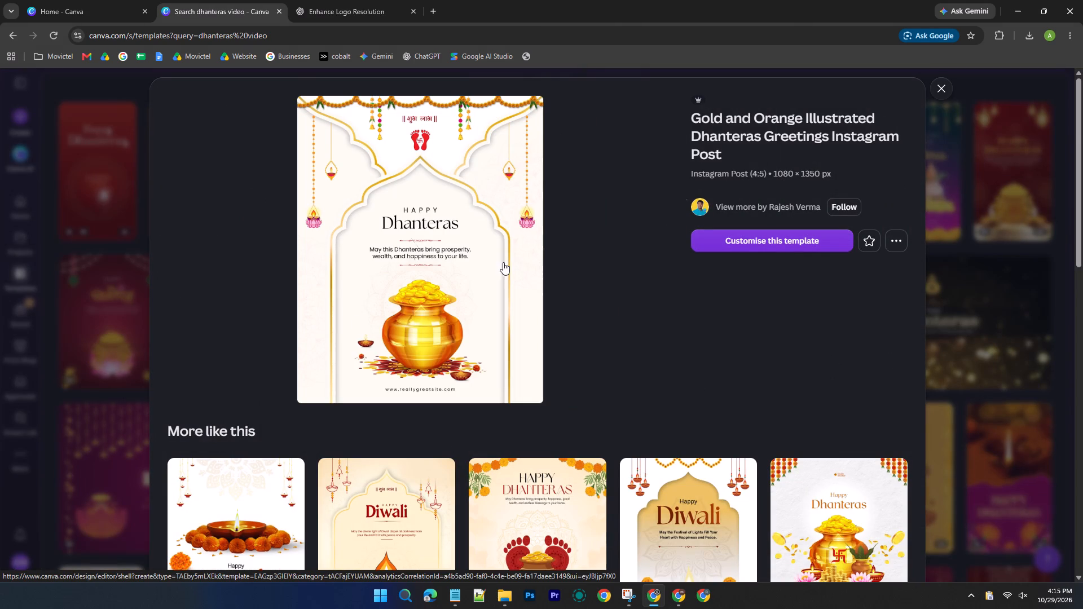
pyautogui.click(979, 128)
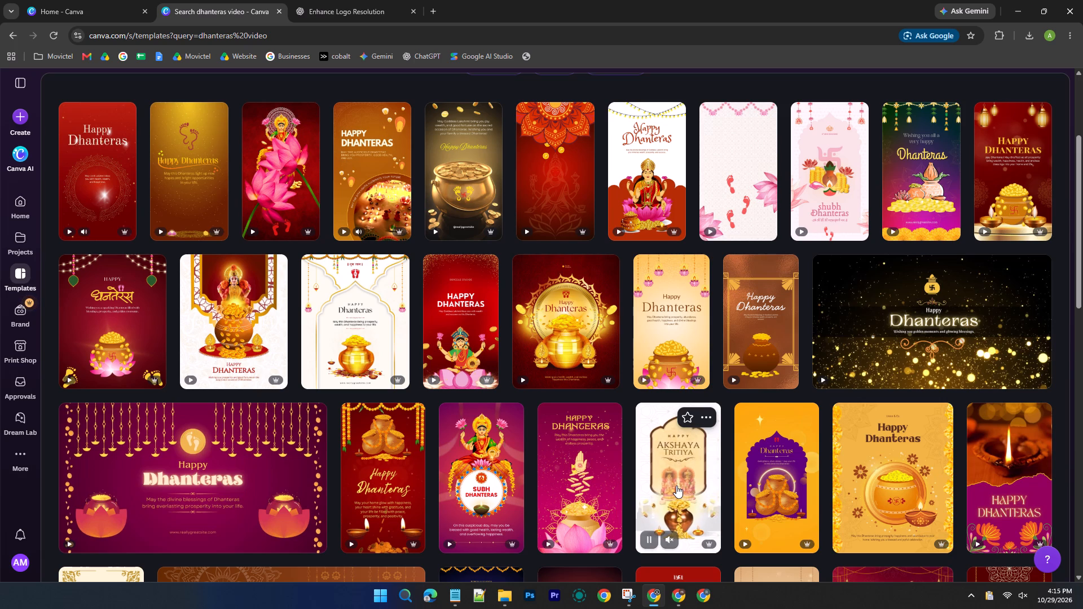
pyautogui.scroll(-3, 676, 486)
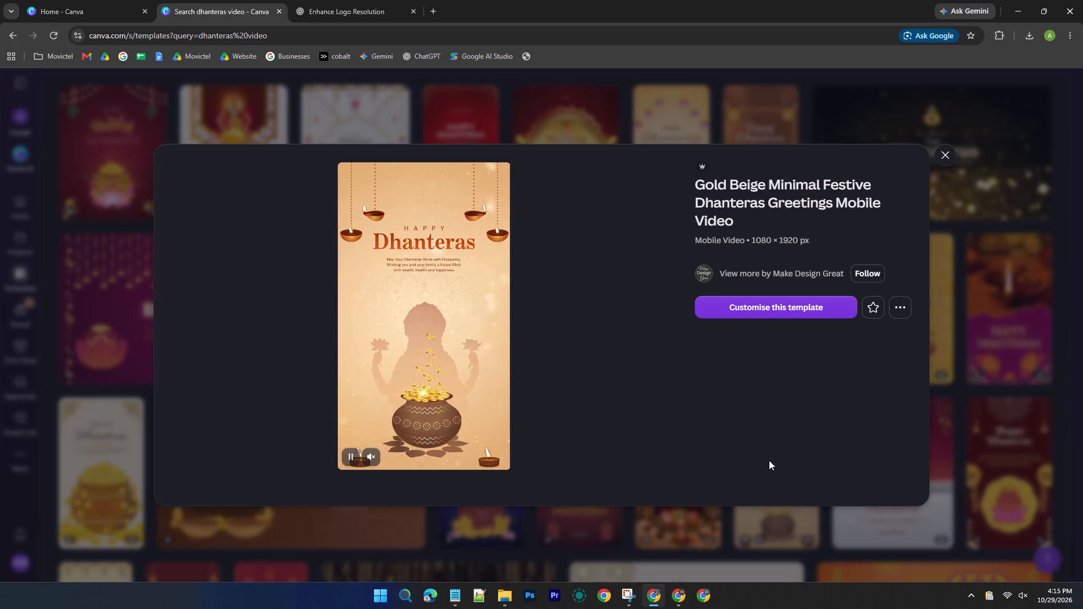
pyautogui.click(776, 312)
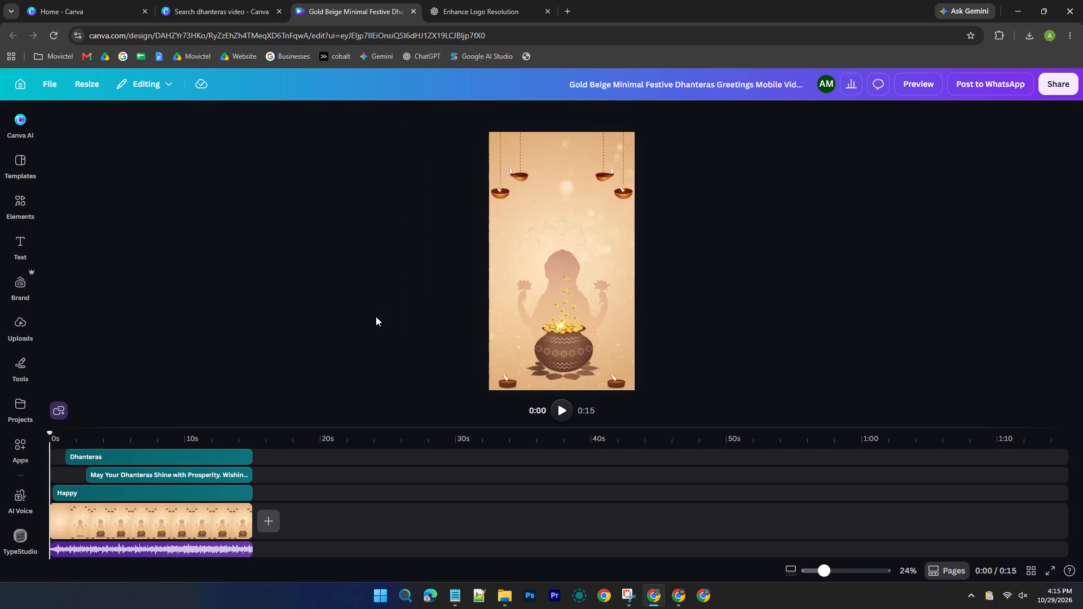
# Open the gold-beige design's title for editing and check the brands in the DHANTERAS REEL list of the Notepad notes.
pyautogui.click(636, 86)
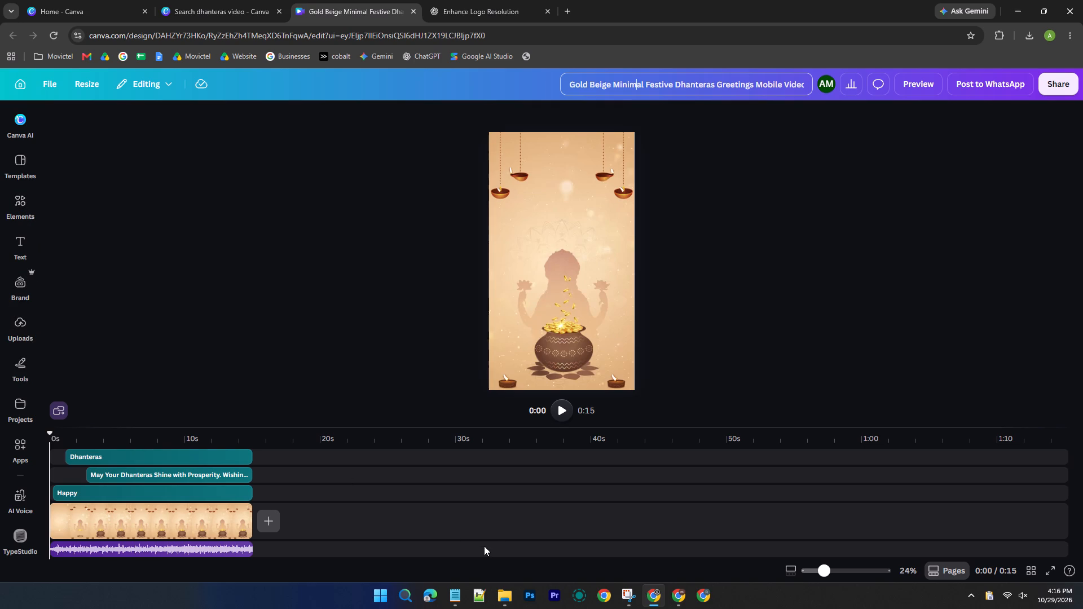
pyautogui.click(459, 599)
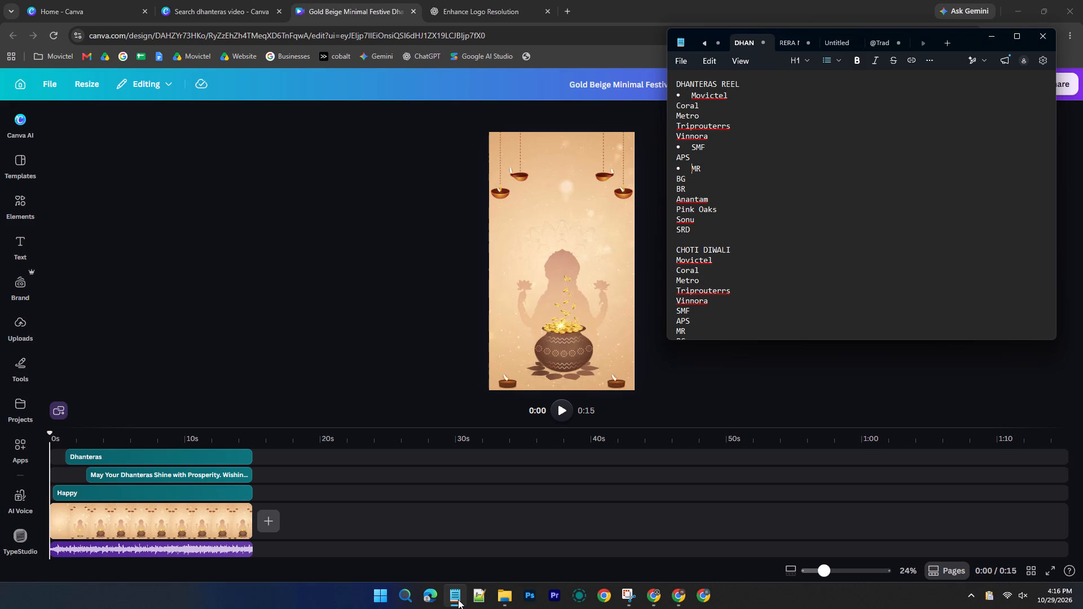
pyautogui.click(458, 599)
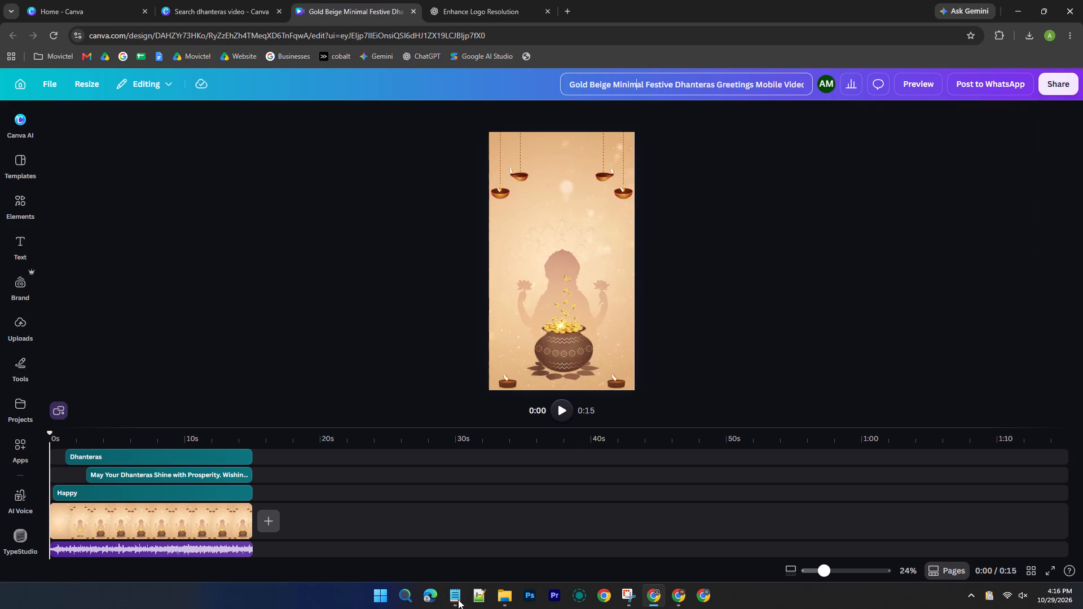
# Search the computer's files for triprouterrs in Everything and open Triprouterrs - Jaipur.webp for a brief preview.
pyautogui.click(384, 600)
pyautogui.write('every')
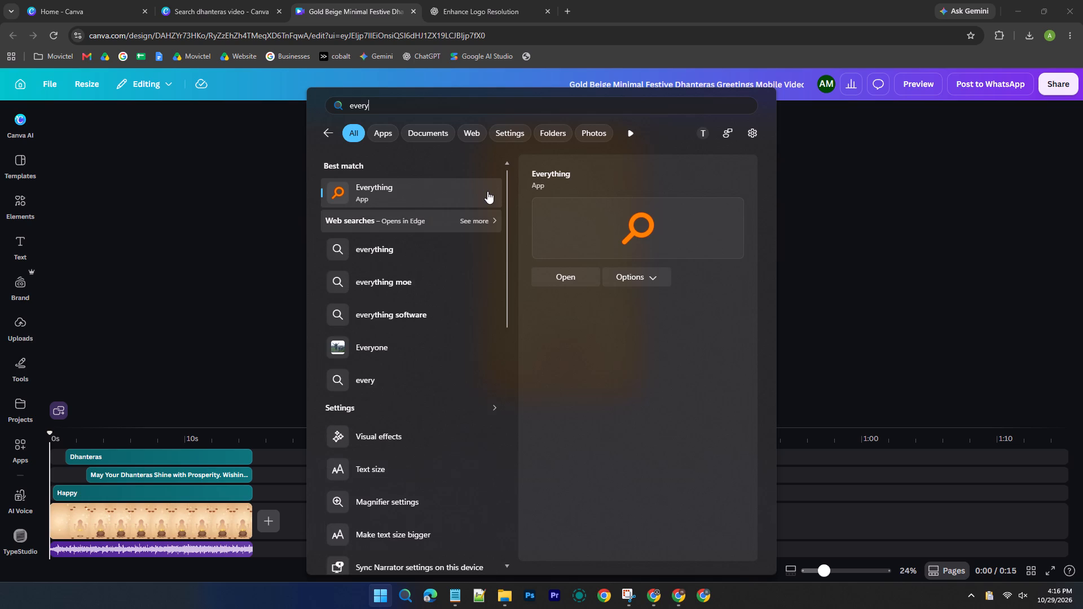
pyautogui.click(487, 191)
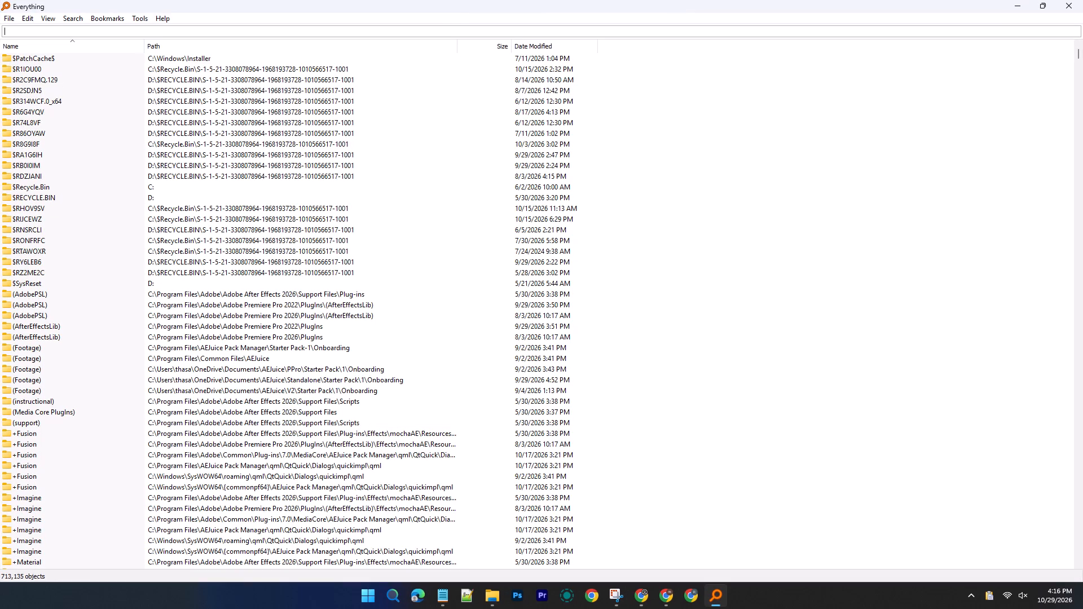
pyautogui.click(162, 33)
pyautogui.write('triprouterrs')
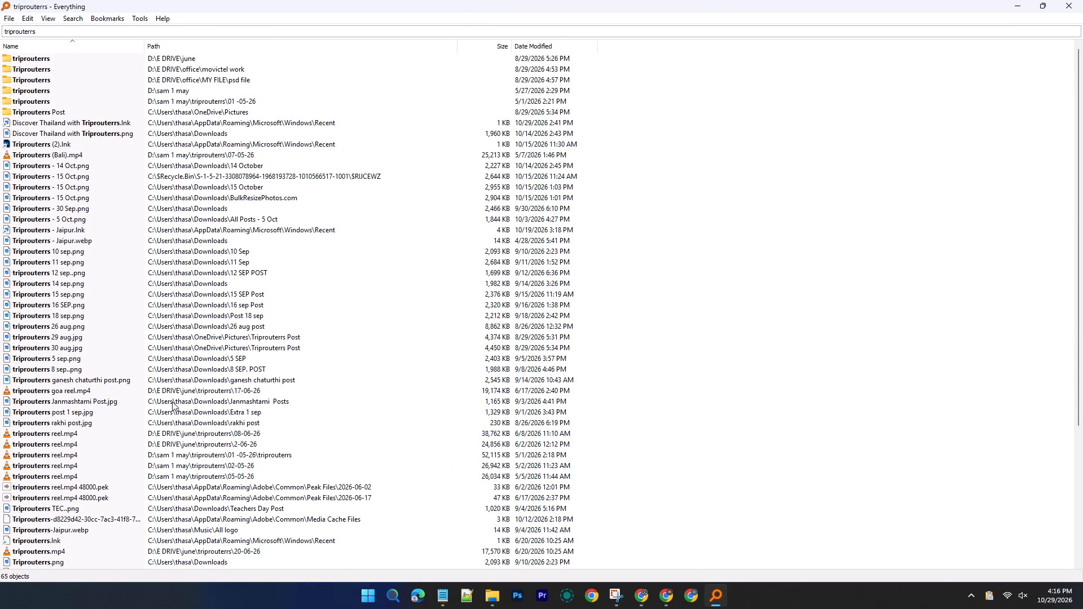
pyautogui.rightClick(42, 240)
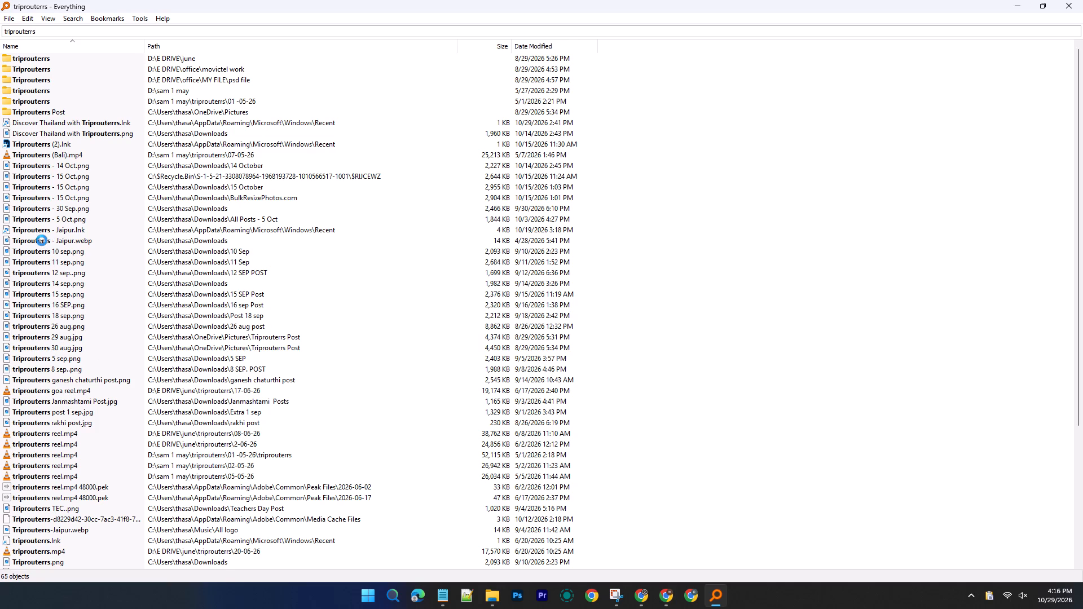
pyautogui.click(74, 251)
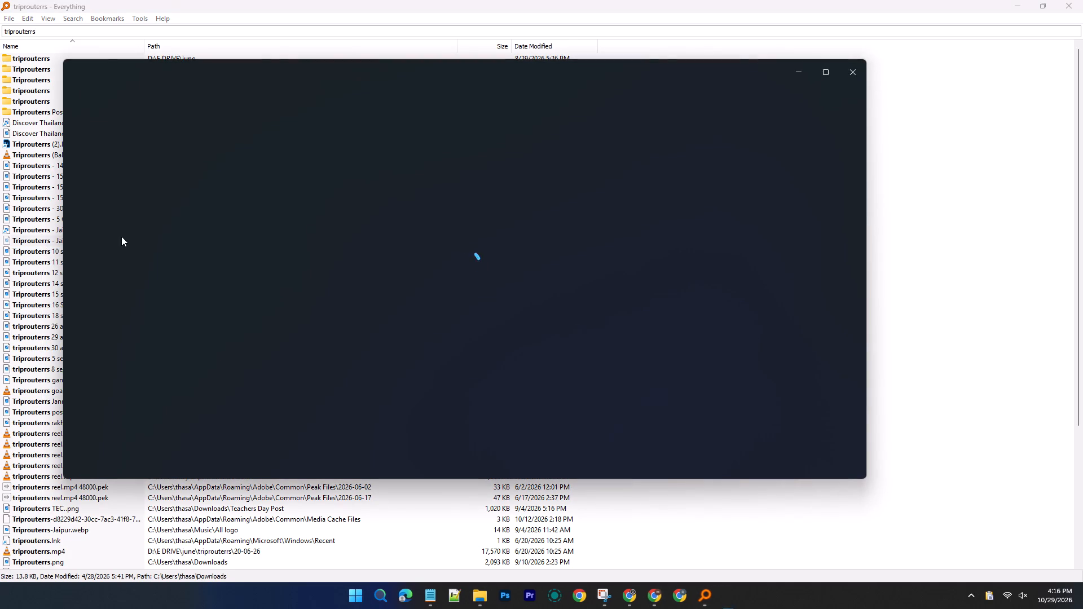
pyautogui.click(853, 69)
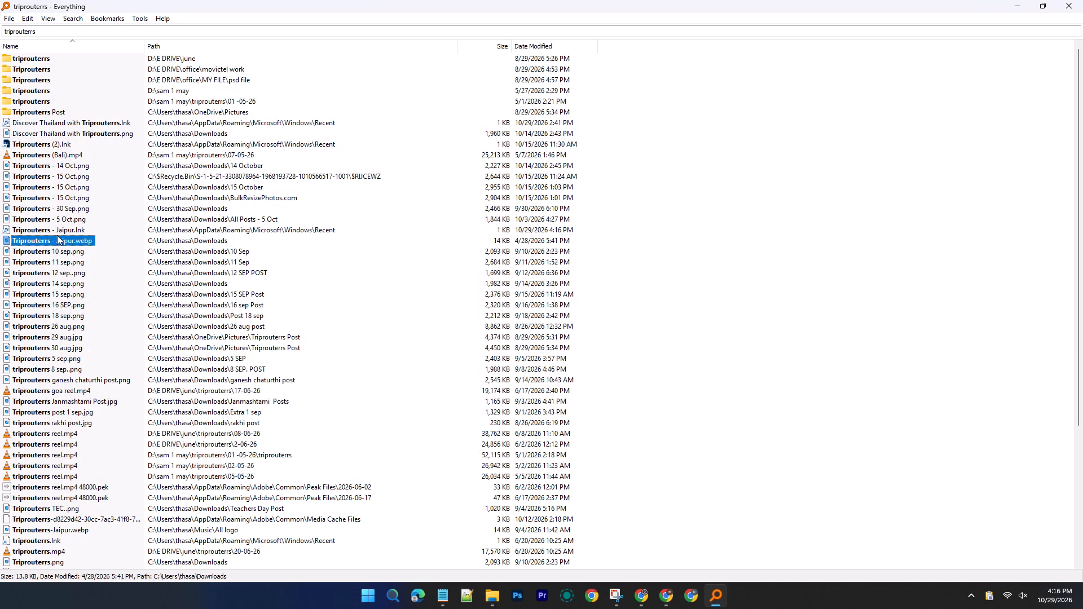
# Add the Triprouterrs - Jaipur.webp logo from the Everything results to the gold-beige Dhanteras design in Canva.
pyautogui.moveTo(59, 237); pyautogui.dragTo(605, 453)
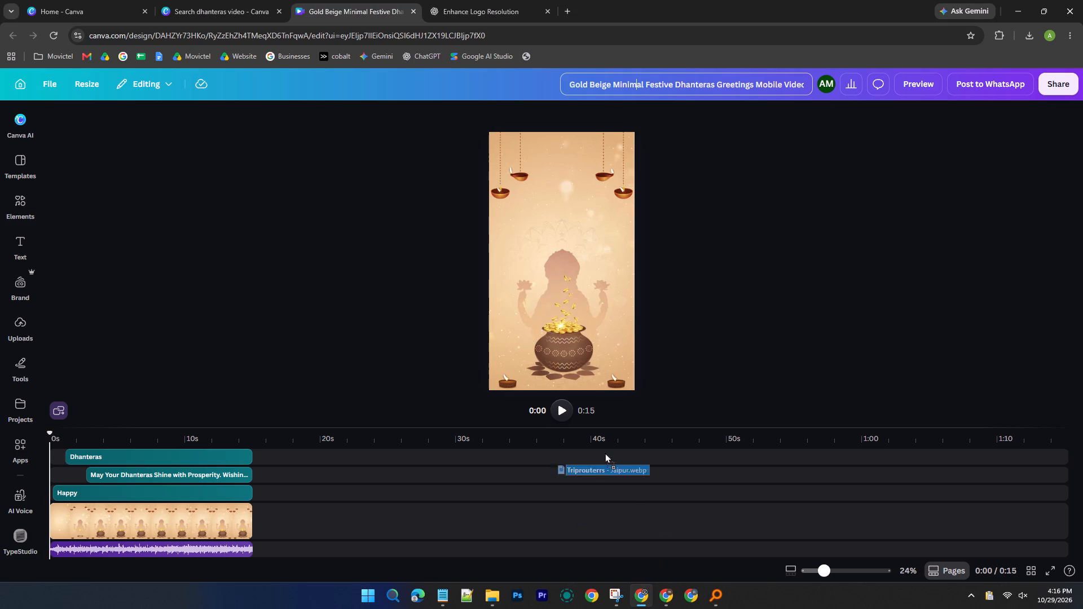
pyautogui.moveTo(605, 453); pyautogui.dragTo(576, 218)
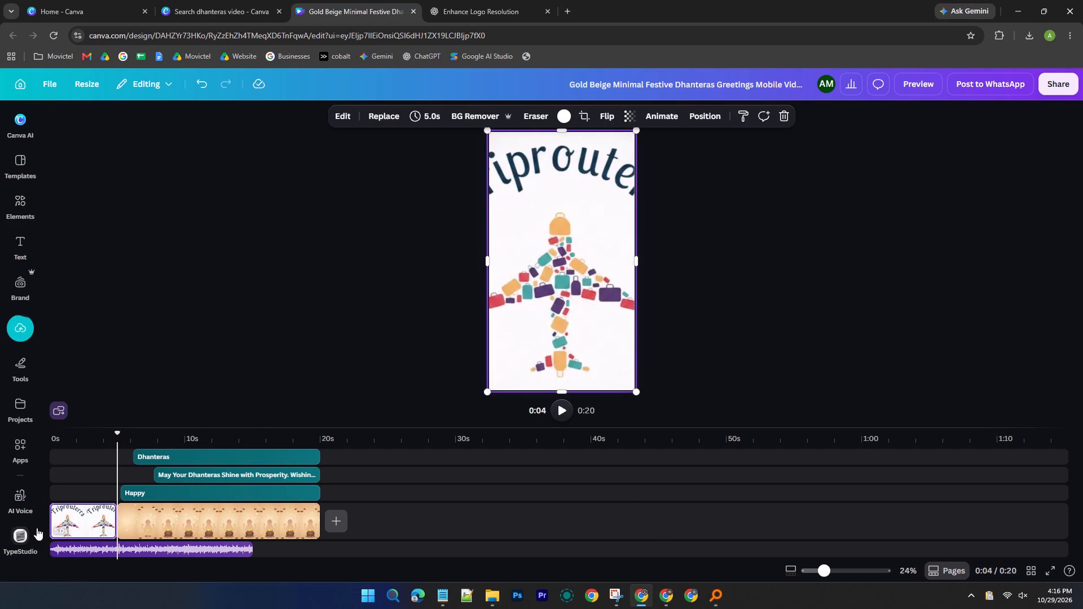
# Move the Triprouterrs logo clip out of the main page track onto its own overlay track above the text, starting at 0 s.
pyautogui.moveTo(60, 524); pyautogui.dragTo(32, 510)
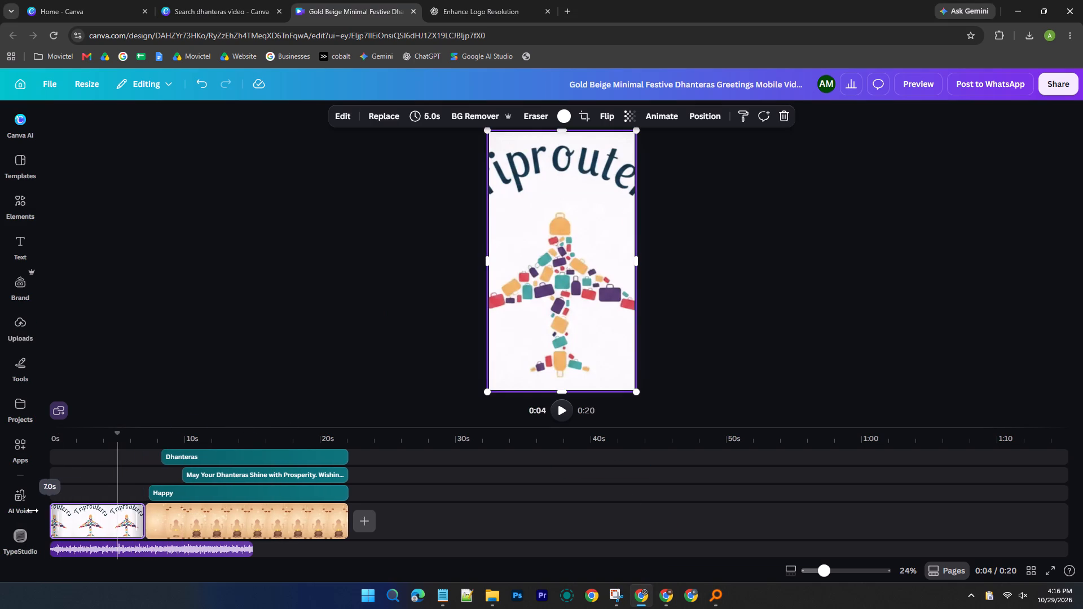
pyautogui.moveTo(32, 510); pyautogui.dragTo(0, 508)
pyautogui.moveTo(114, 521); pyautogui.dragTo(118, 521)
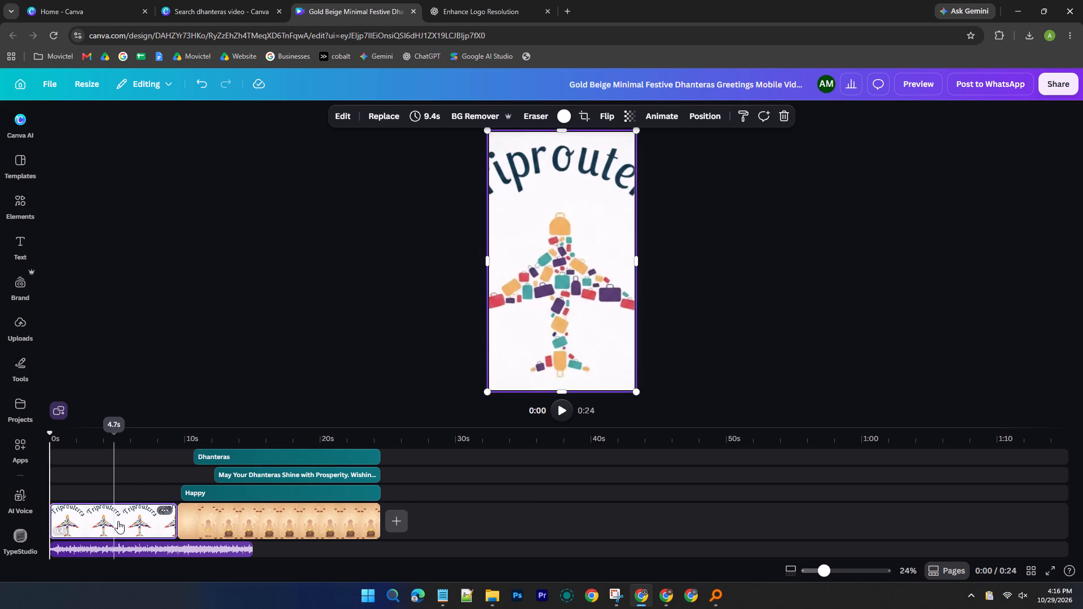
pyautogui.moveTo(118, 521); pyautogui.dragTo(496, 504)
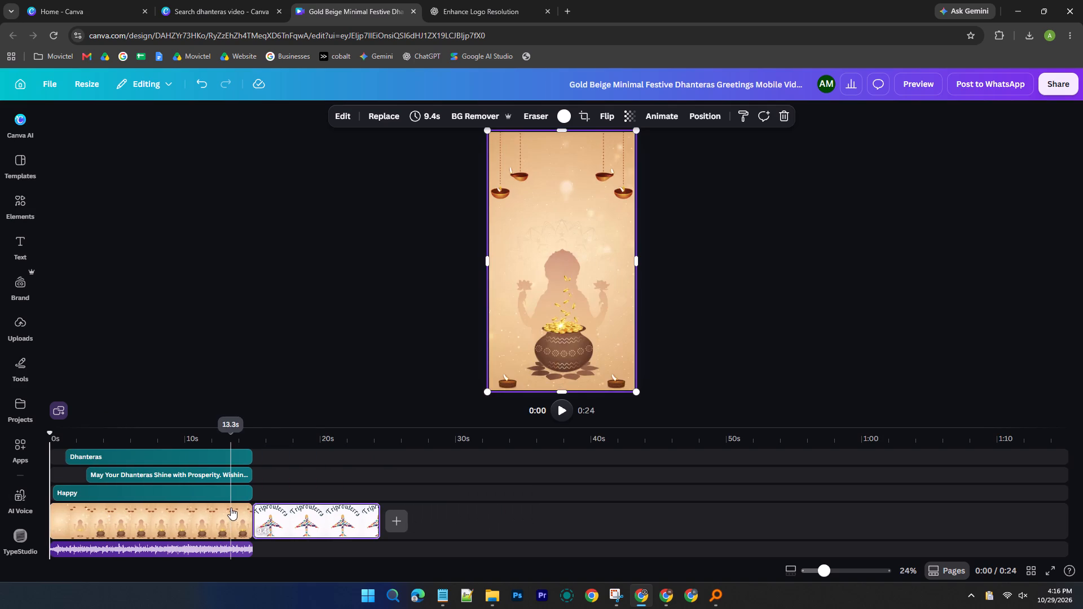
pyautogui.moveTo(312, 513); pyautogui.dragTo(279, 456)
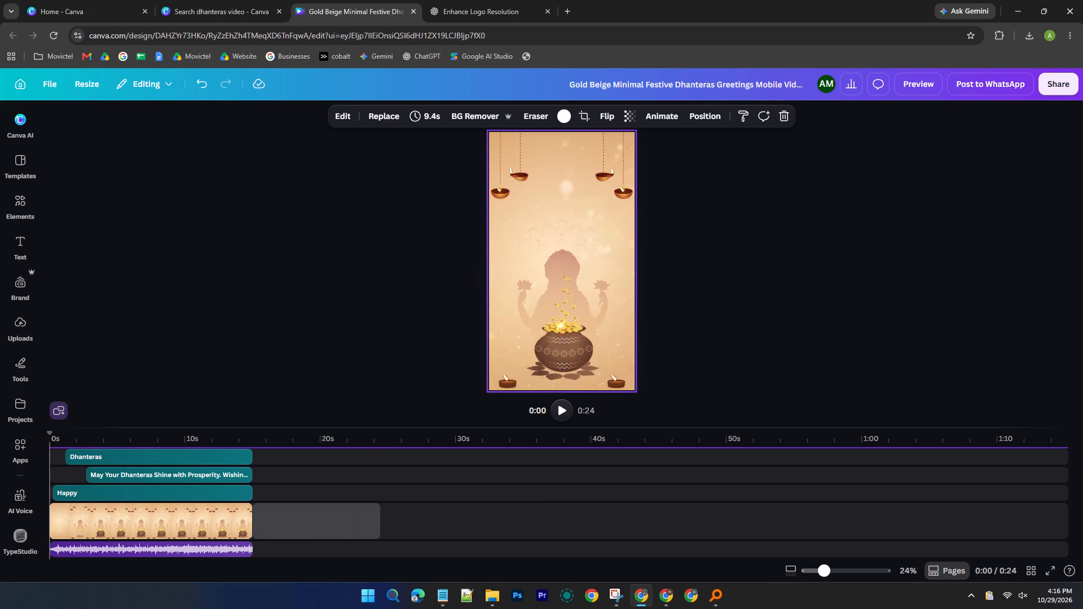
pyautogui.moveTo(279, 456); pyautogui.dragTo(236, 451)
pyautogui.moveTo(245, 439); pyautogui.dragTo(243, 439)
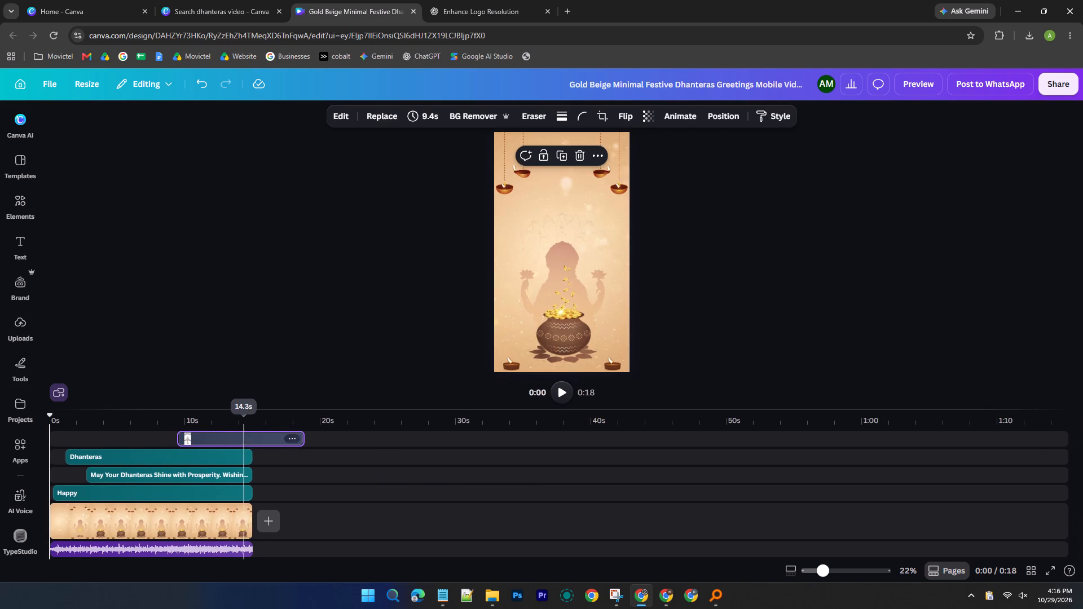
pyautogui.moveTo(243, 439); pyautogui.dragTo(109, 442)
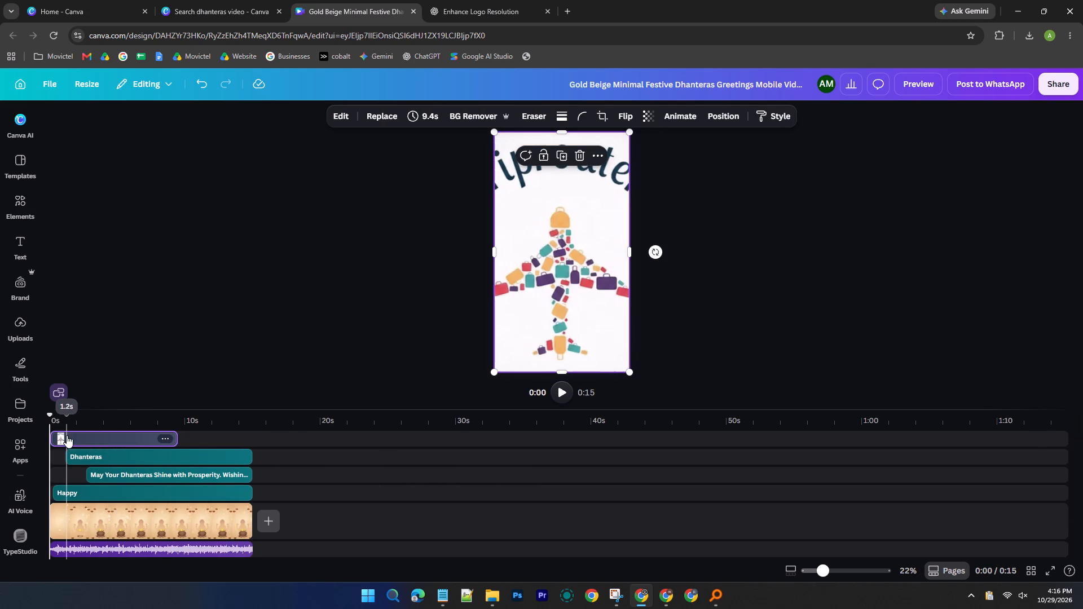
# Extend the logo overlay's duration to 15.0 s to span the whole Dhanteras page.
pyautogui.click(90, 435)
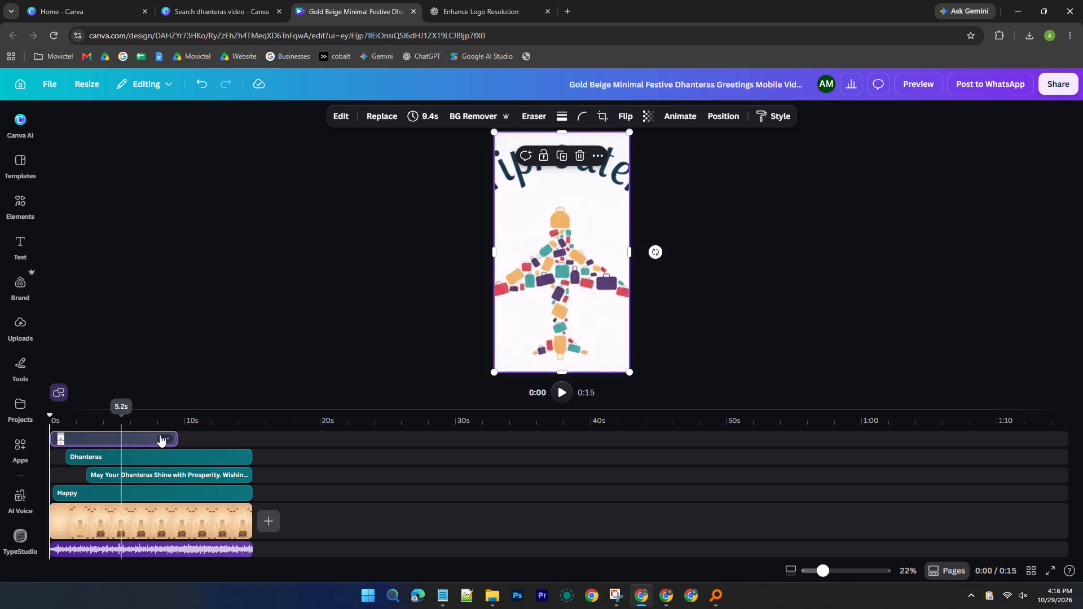
pyautogui.moveTo(175, 435); pyautogui.dragTo(246, 437)
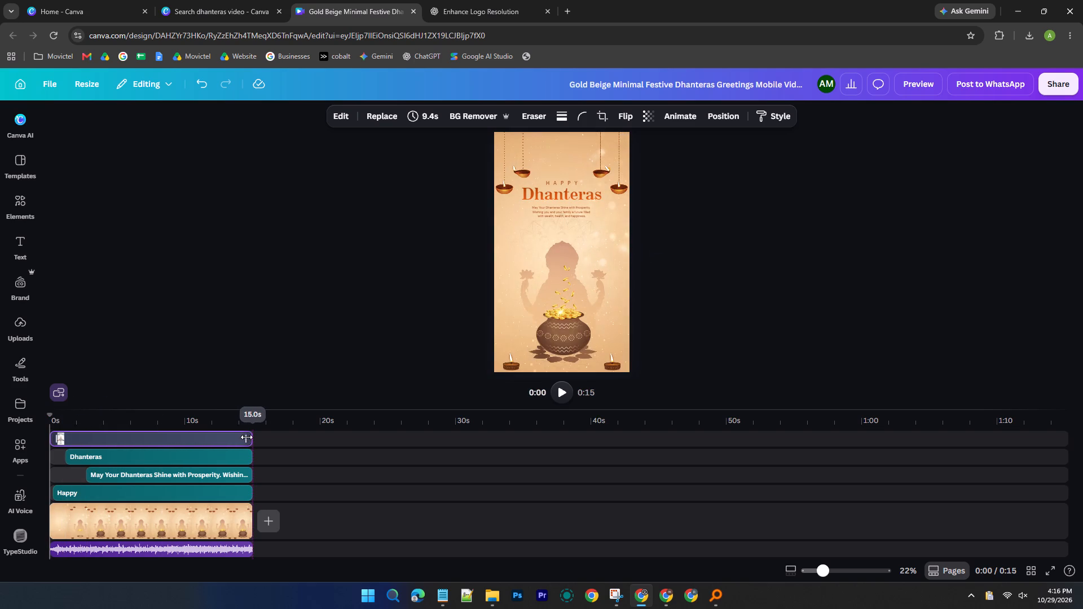
pyautogui.moveTo(246, 437); pyautogui.dragTo(247, 437)
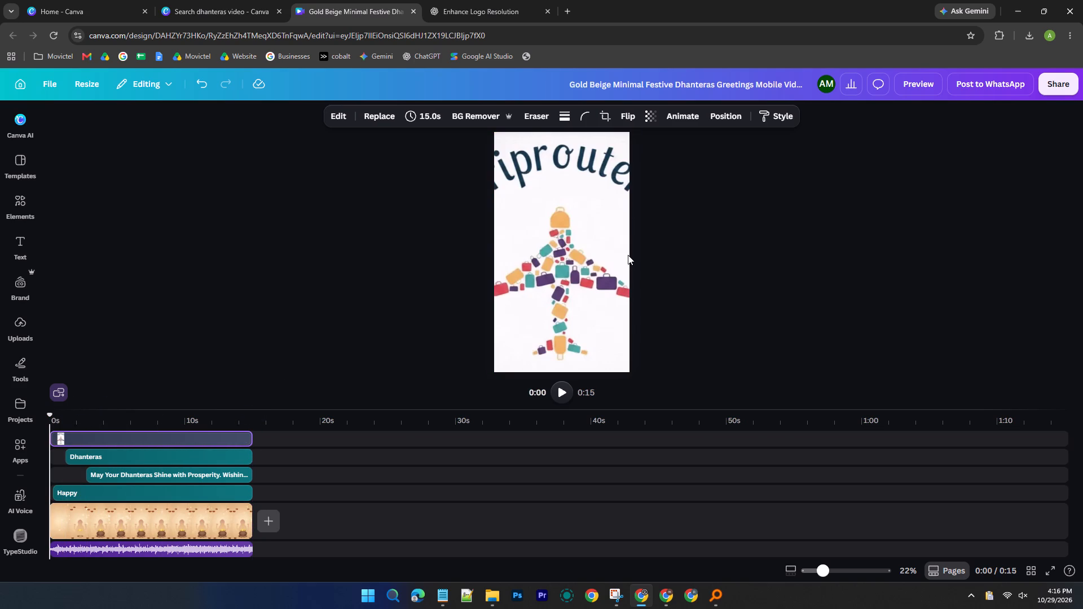
# Shrink the Triprouterrs logo into the page's upper-left corner and remove its background.
pyautogui.click(606, 270)
pyautogui.moveTo(631, 370); pyautogui.dragTo(519, 208)
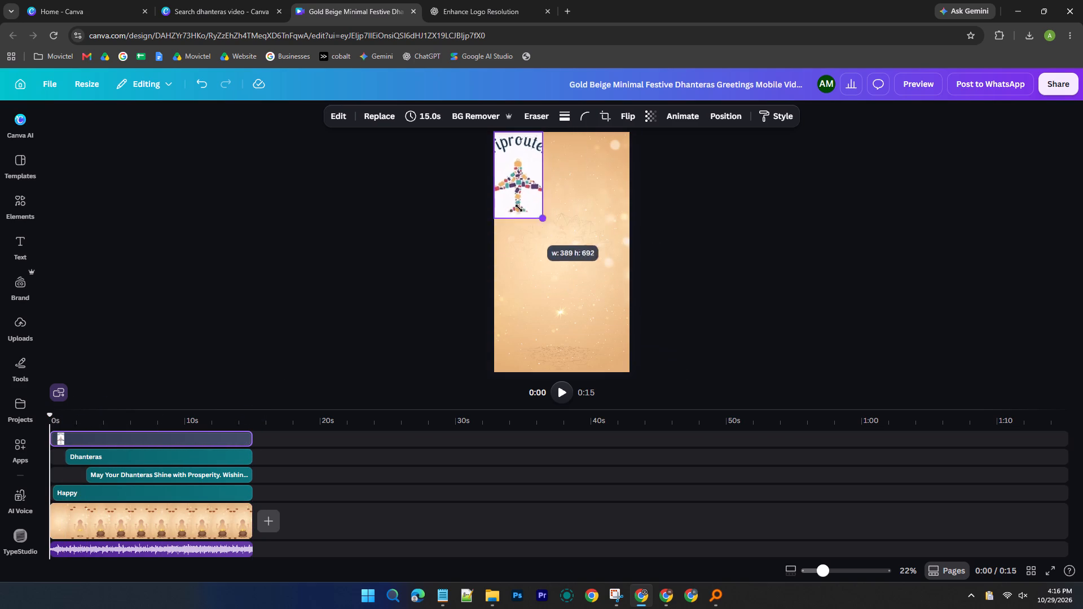
pyautogui.moveTo(519, 208); pyautogui.dragTo(505, 182)
pyautogui.click(462, 120)
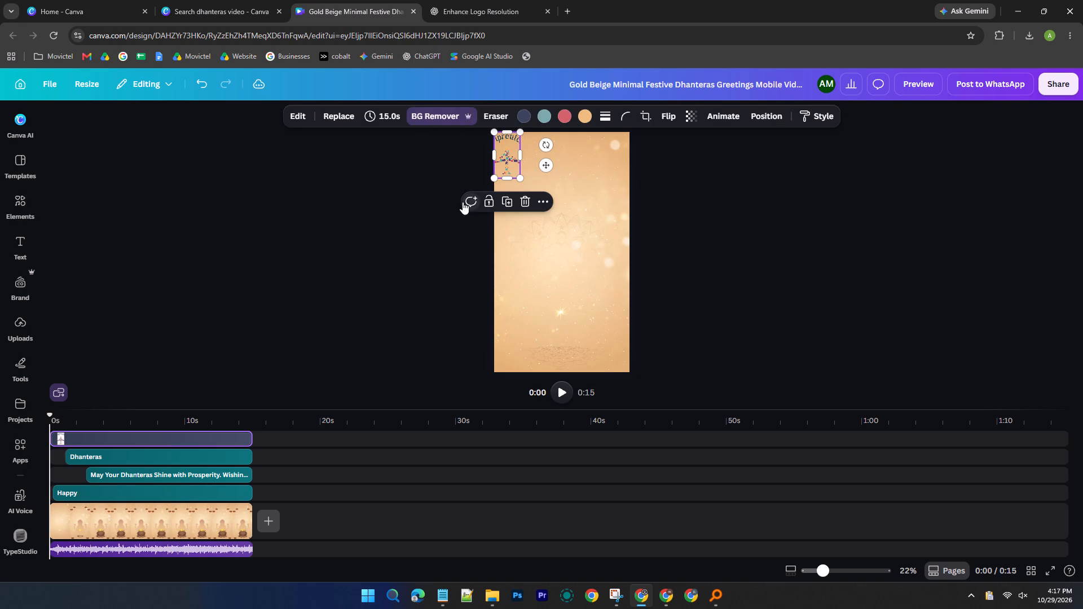
# Expand the logo's crop on its sides, bottom and top to include the full Triprouterrs artwork, about 414 wide, shifting it on the page as needed.
pyautogui.moveTo(522, 159); pyautogui.dragTo(534, 165)
pyautogui.moveTo(510, 145); pyautogui.dragTo(523, 148)
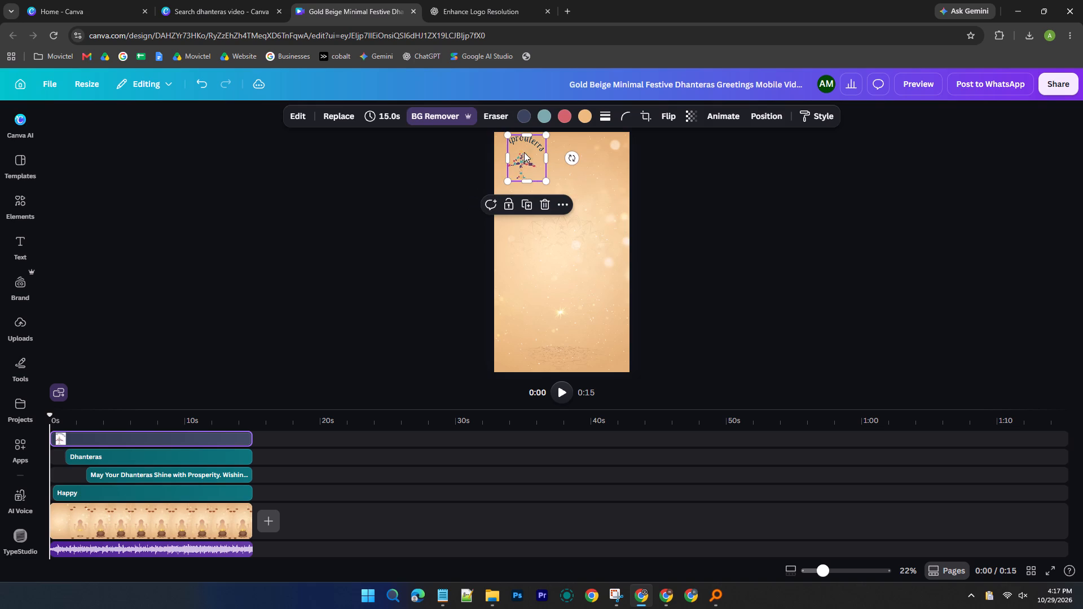
pyautogui.moveTo(506, 155); pyautogui.dragTo(499, 153)
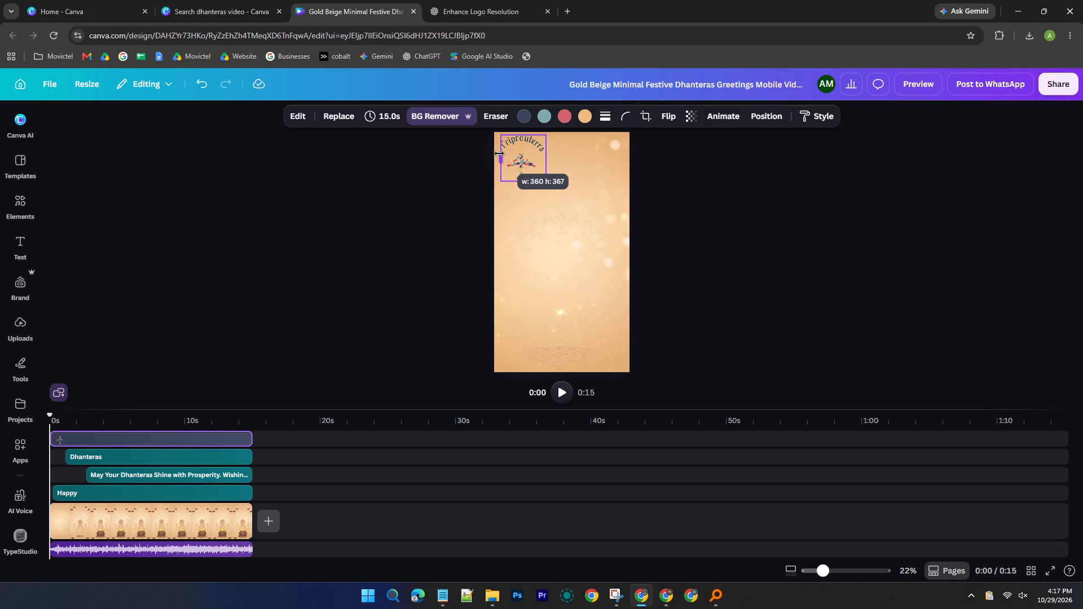
pyautogui.moveTo(499, 153); pyautogui.dragTo(495, 153)
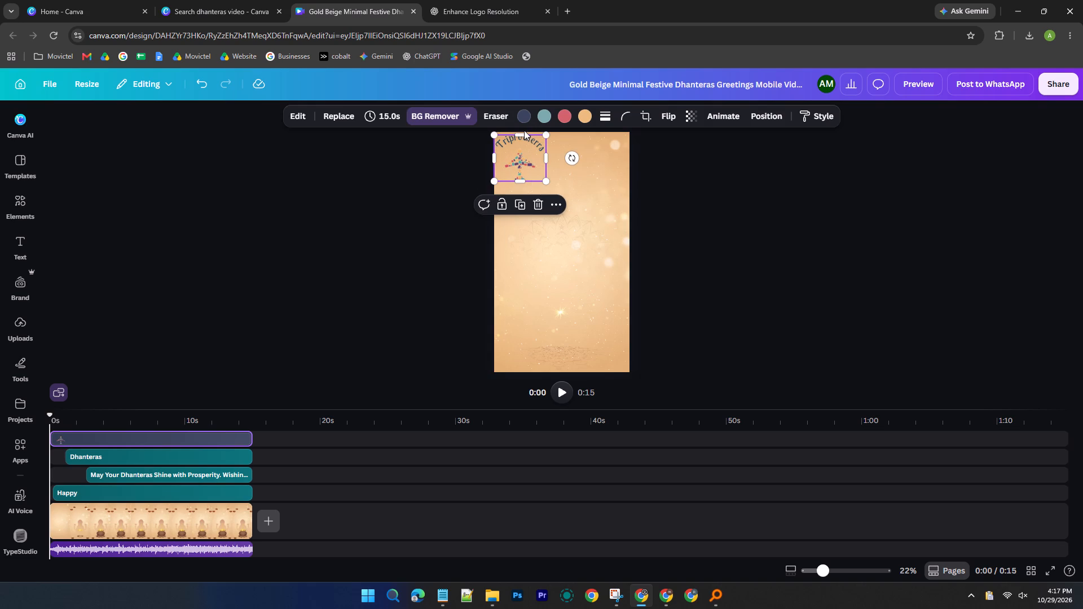
pyautogui.moveTo(517, 181); pyautogui.dragTo(517, 188)
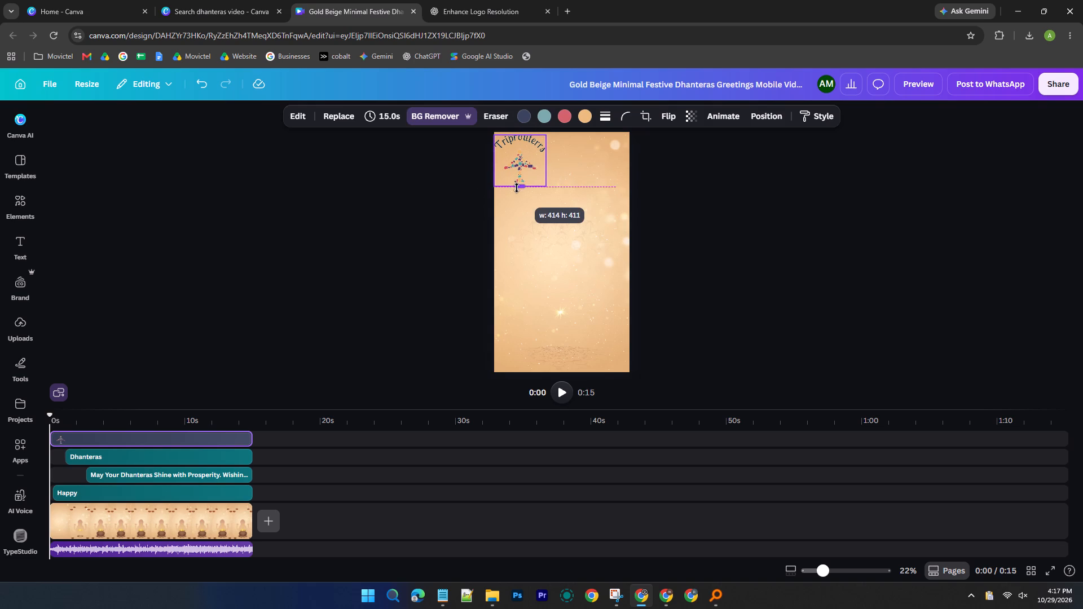
pyautogui.moveTo(517, 188); pyautogui.dragTo(517, 187)
pyautogui.click(518, 134)
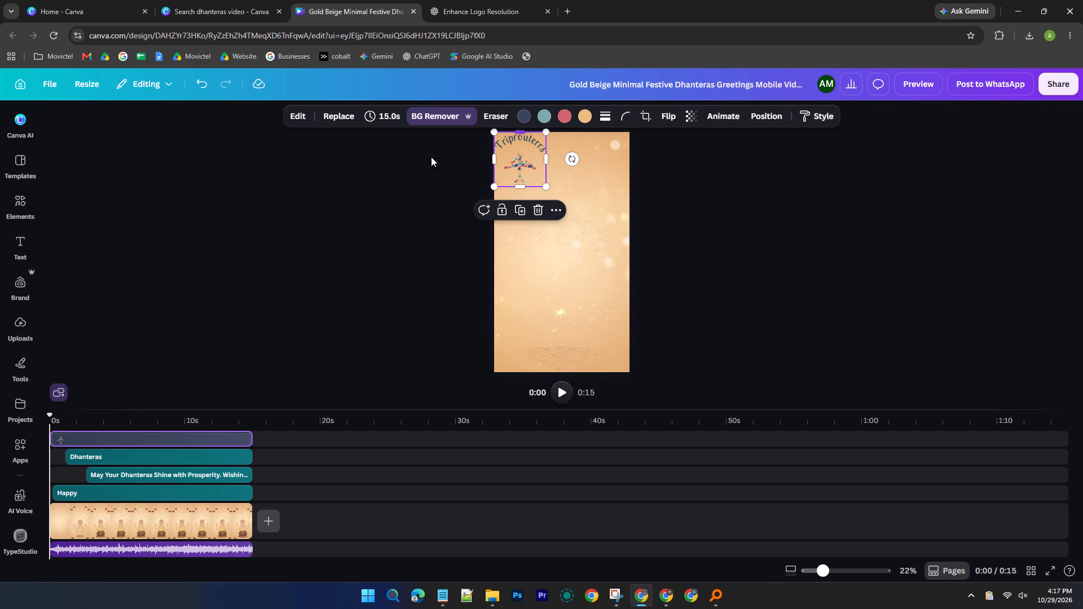
pyautogui.moveTo(512, 162); pyautogui.dragTo(517, 183)
pyautogui.click(525, 153)
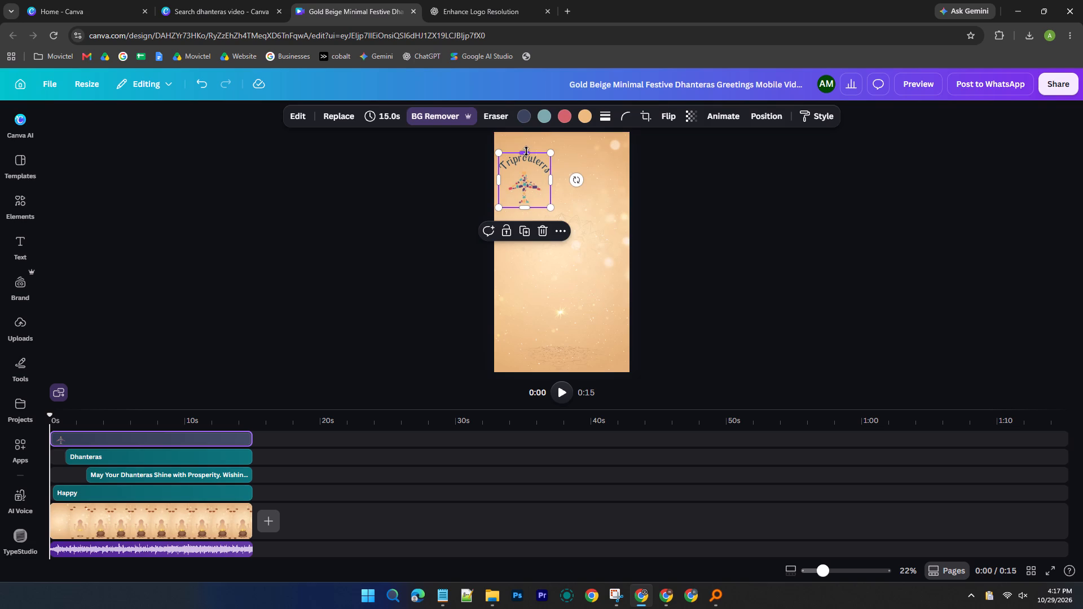
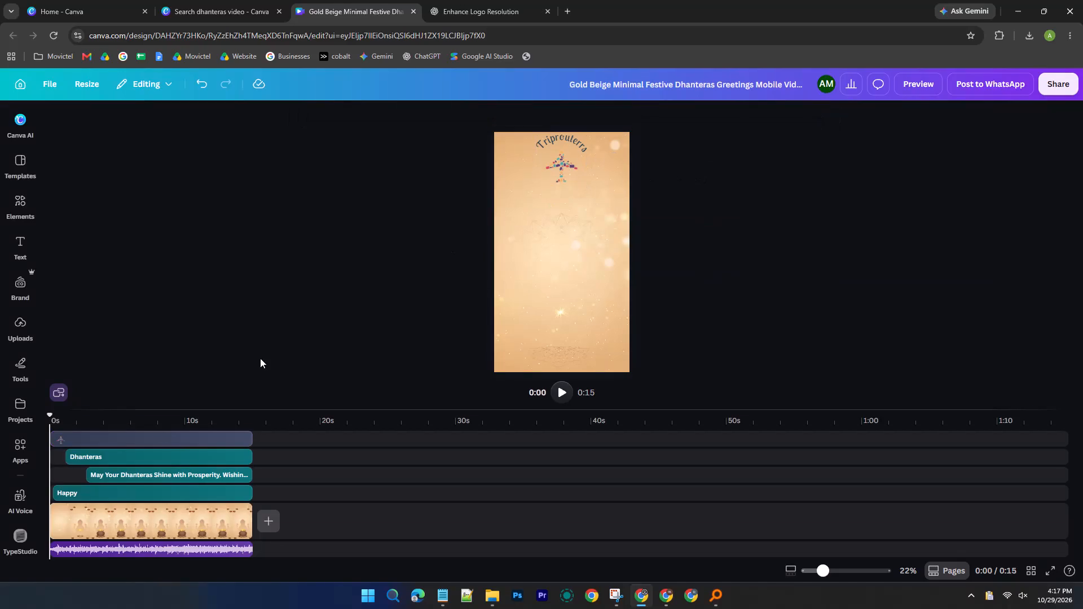
# Shrink the Triprouterrs logo slightly and centre it horizontally near the top of the Dhanteras page.
pyautogui.click(555, 396)
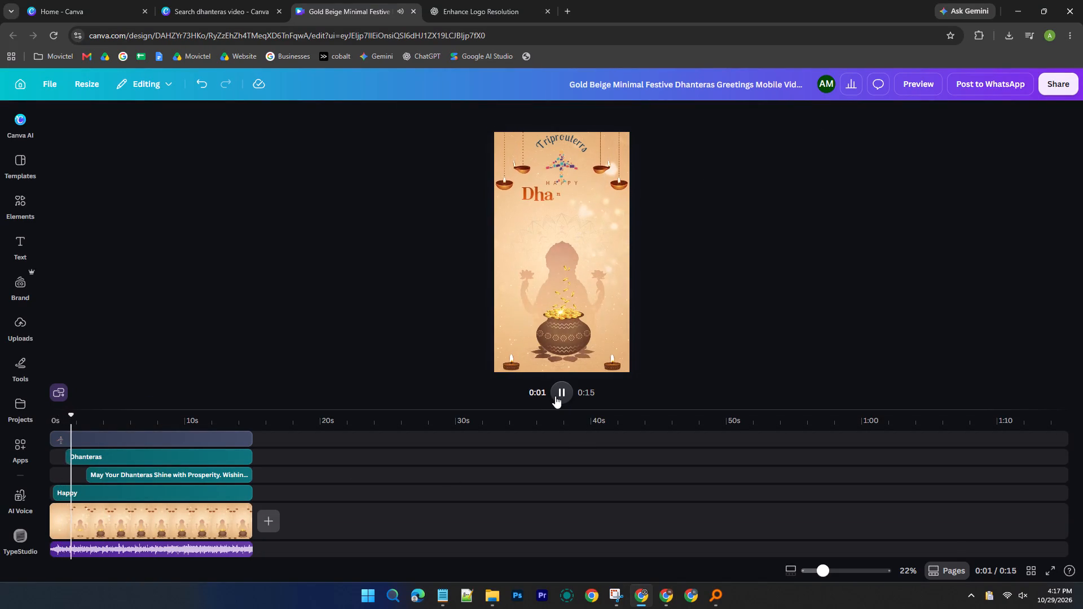
pyautogui.click(555, 396)
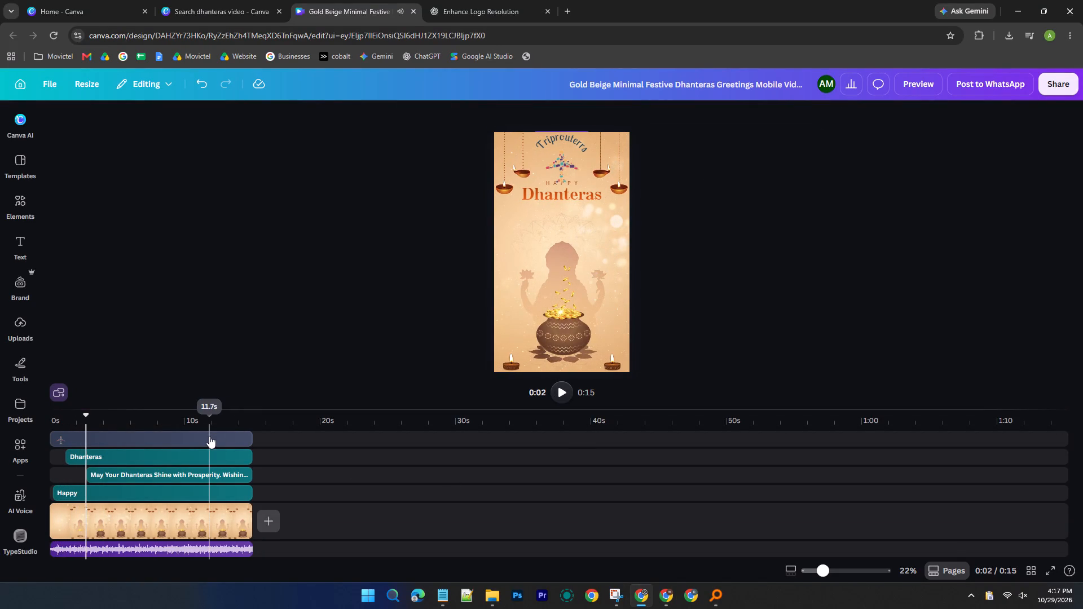
pyautogui.click(209, 436)
pyautogui.moveTo(584, 183); pyautogui.dragTo(575, 171)
pyautogui.click(563, 153)
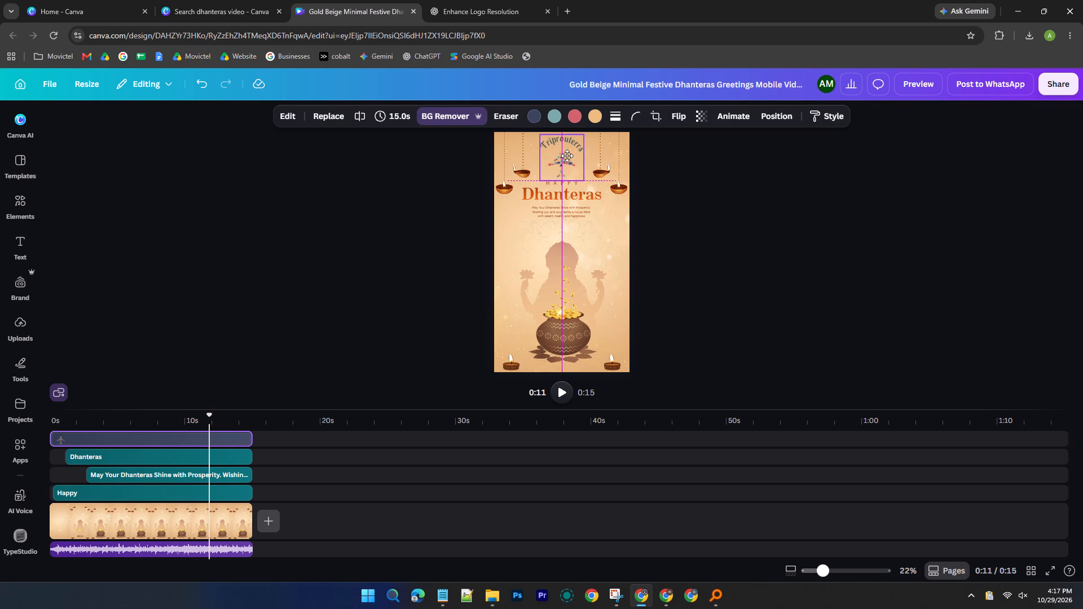
pyautogui.click(794, 179)
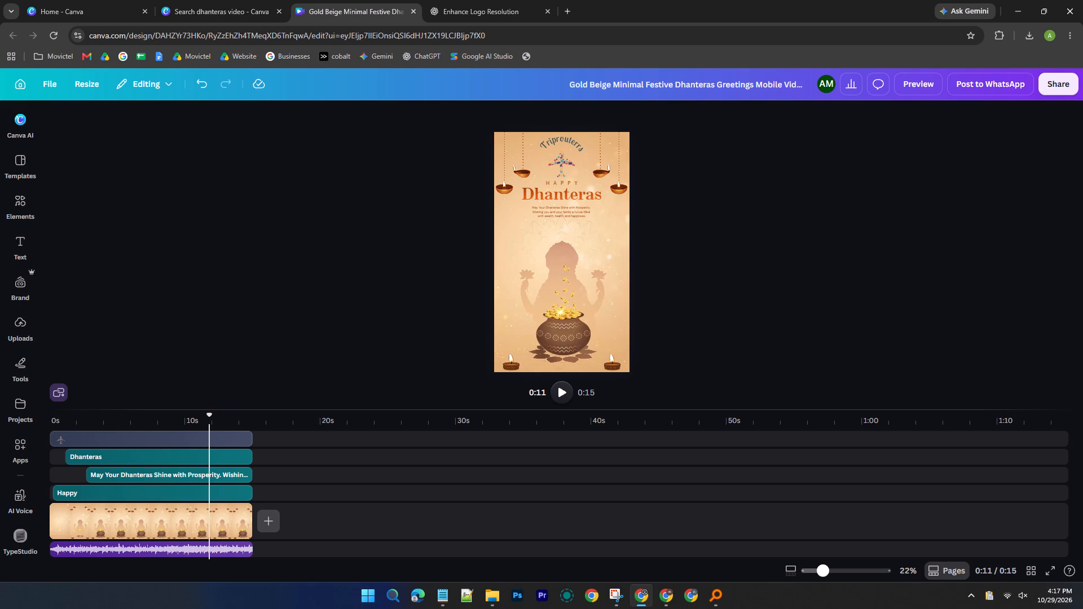
# Play the video from the start, reduce the Triprouterrs logo further and re-centre it above the "HAPPY" heading.
pyautogui.moveTo(212, 418); pyautogui.dragTo(54, 417)
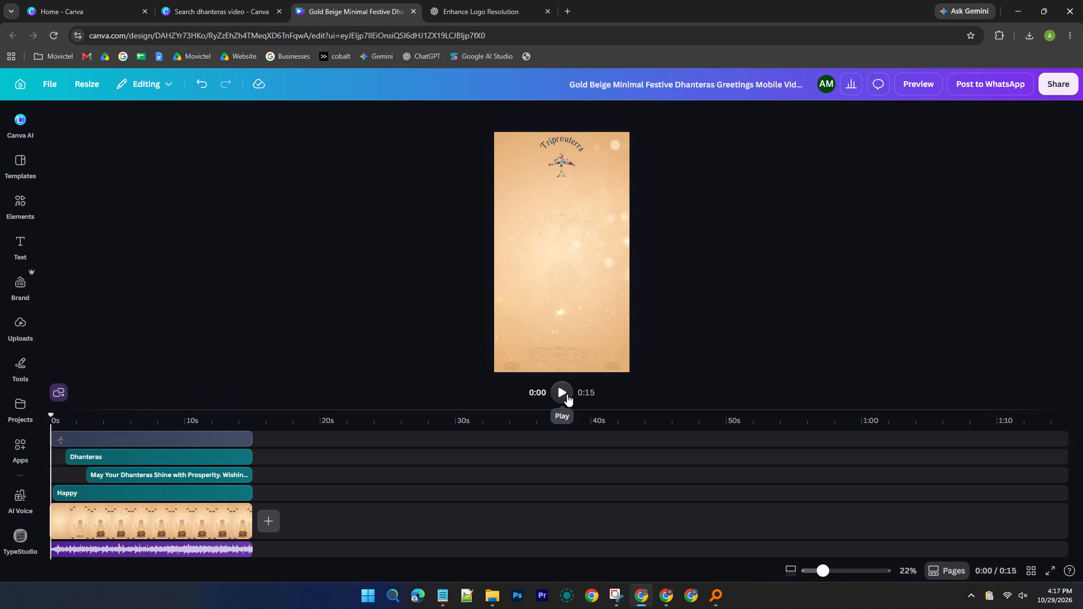
pyautogui.click(567, 394)
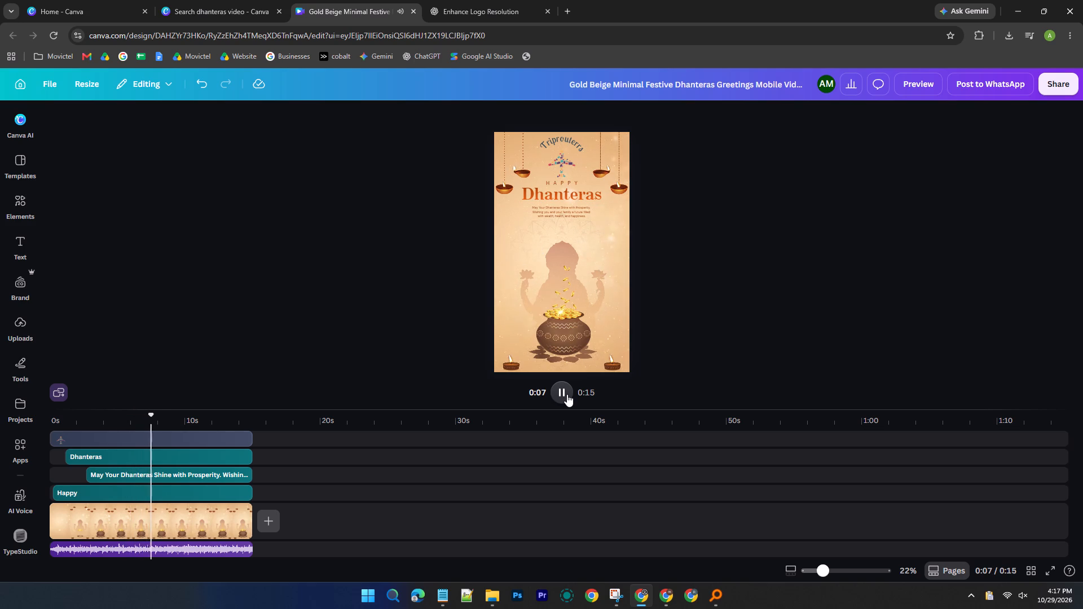
pyautogui.click(567, 394)
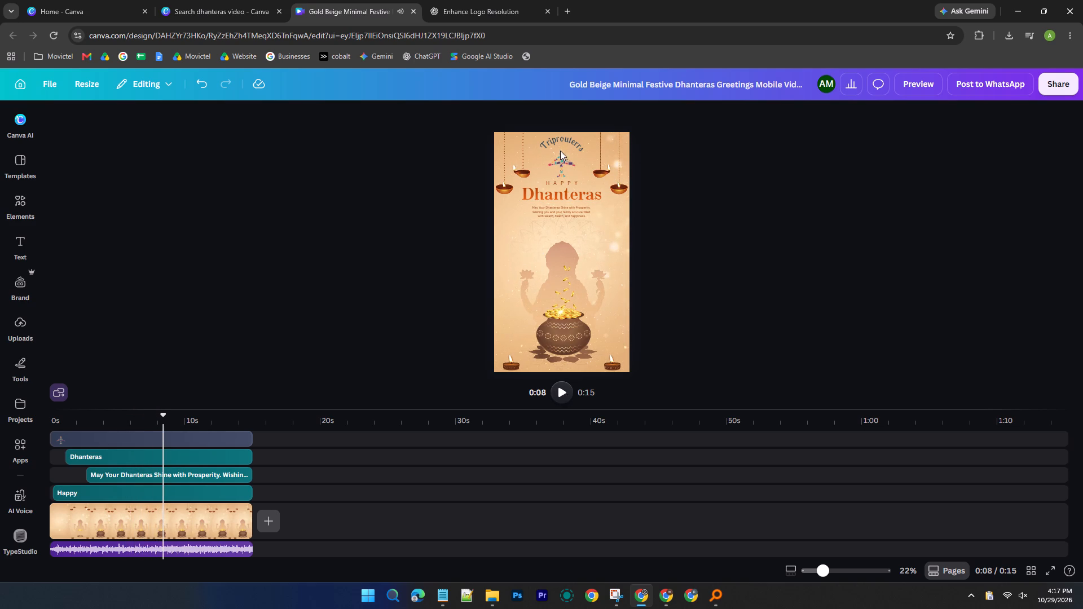
pyautogui.click(562, 147)
pyautogui.moveTo(580, 180); pyautogui.dragTo(580, 179)
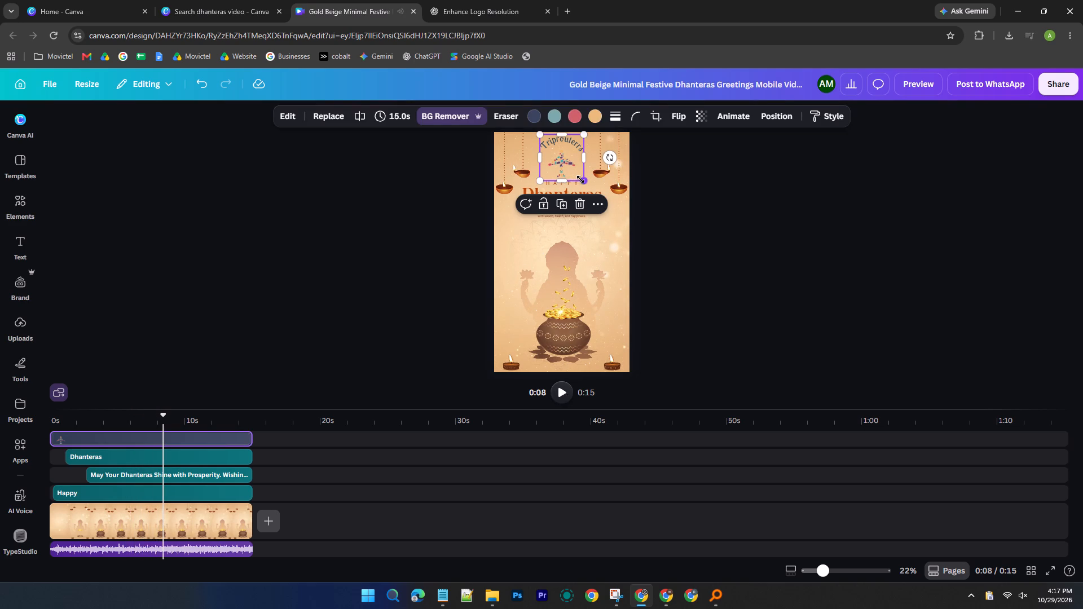
pyautogui.moveTo(580, 179); pyautogui.dragTo(571, 167)
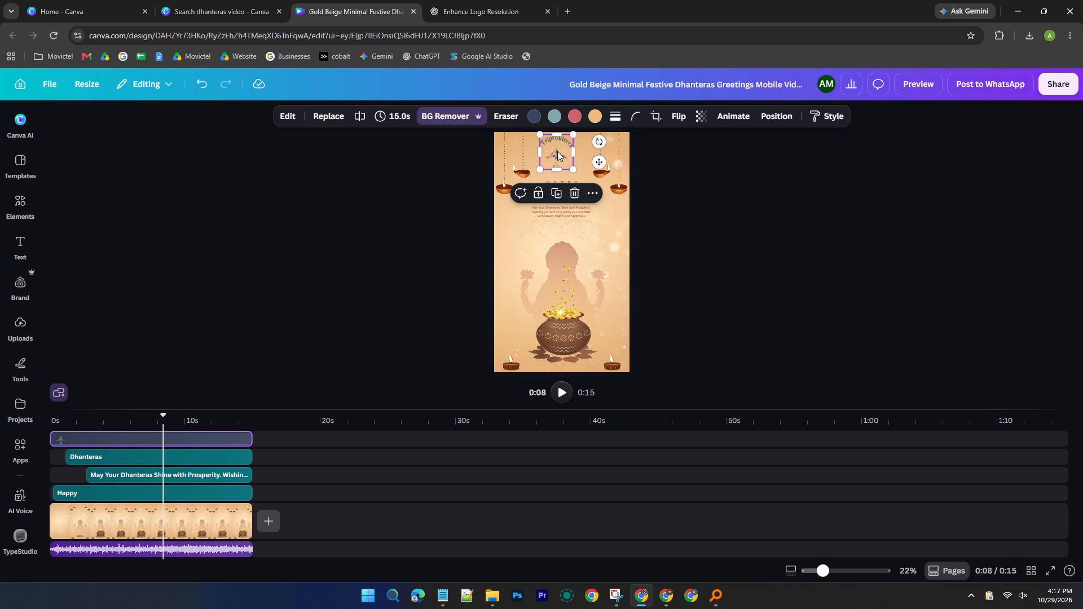
pyautogui.click(557, 151)
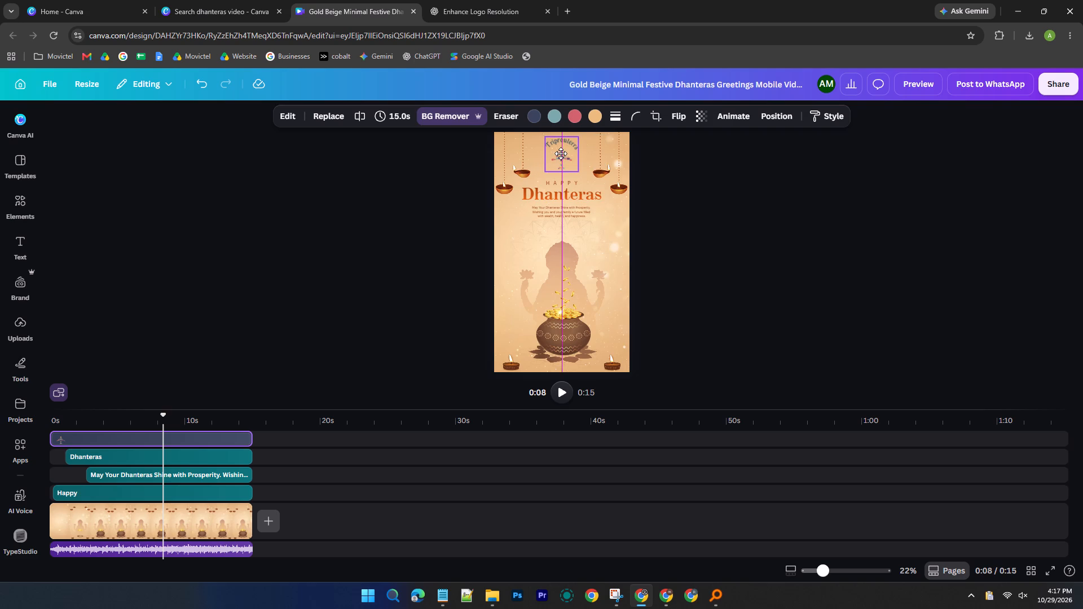
pyautogui.click(773, 166)
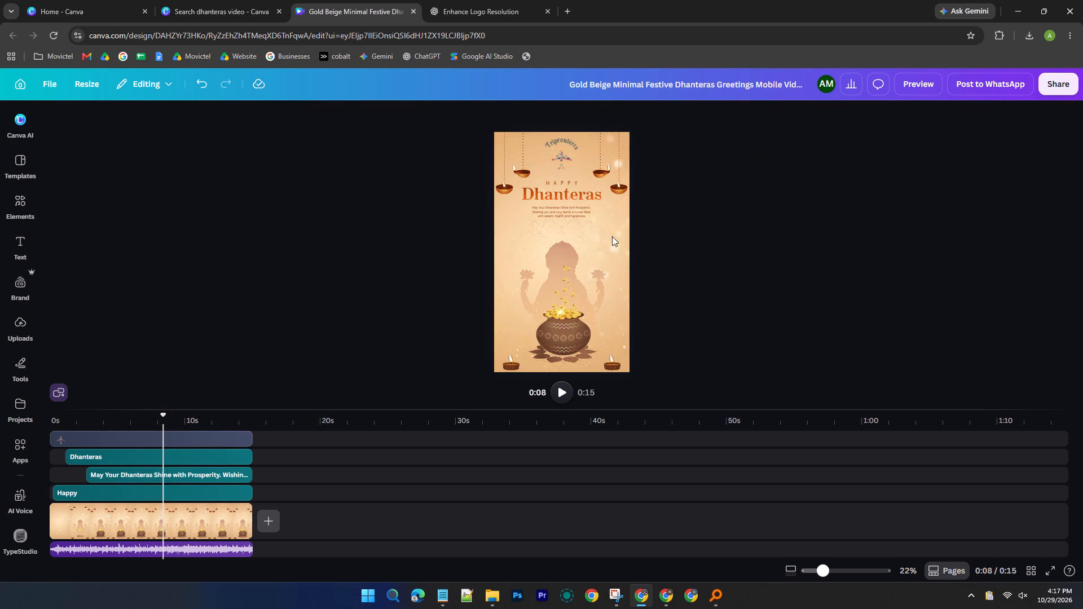
# Replay the video, set the "May Your Dhanteras Shine with Prosperity" message to font size 32 and move it slightly lower.
pyautogui.moveTo(165, 418); pyautogui.dragTo(30, 415)
pyautogui.click(570, 390)
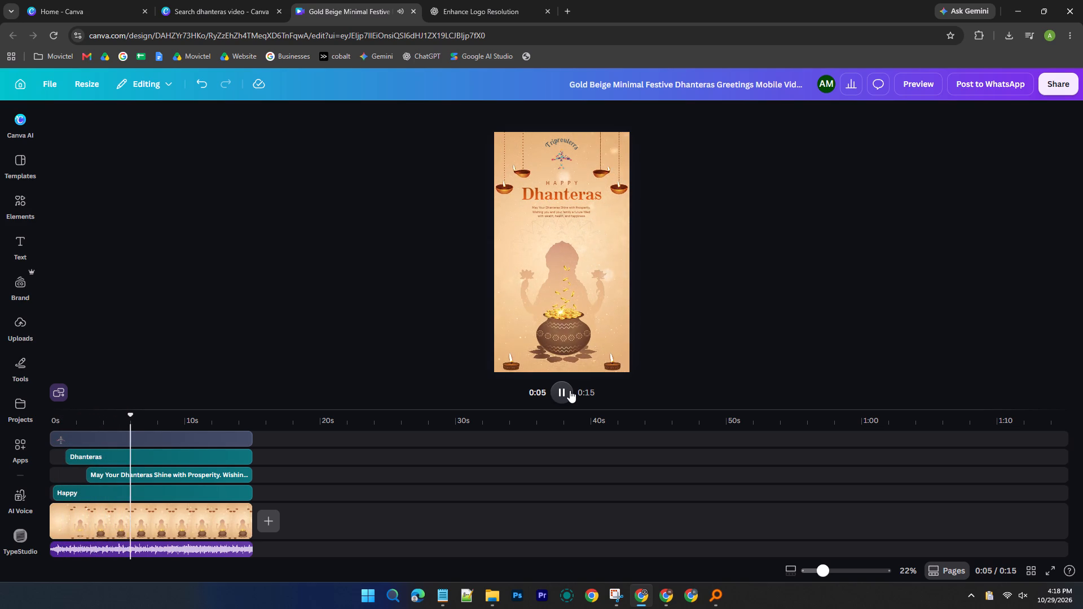
pyautogui.click(570, 390)
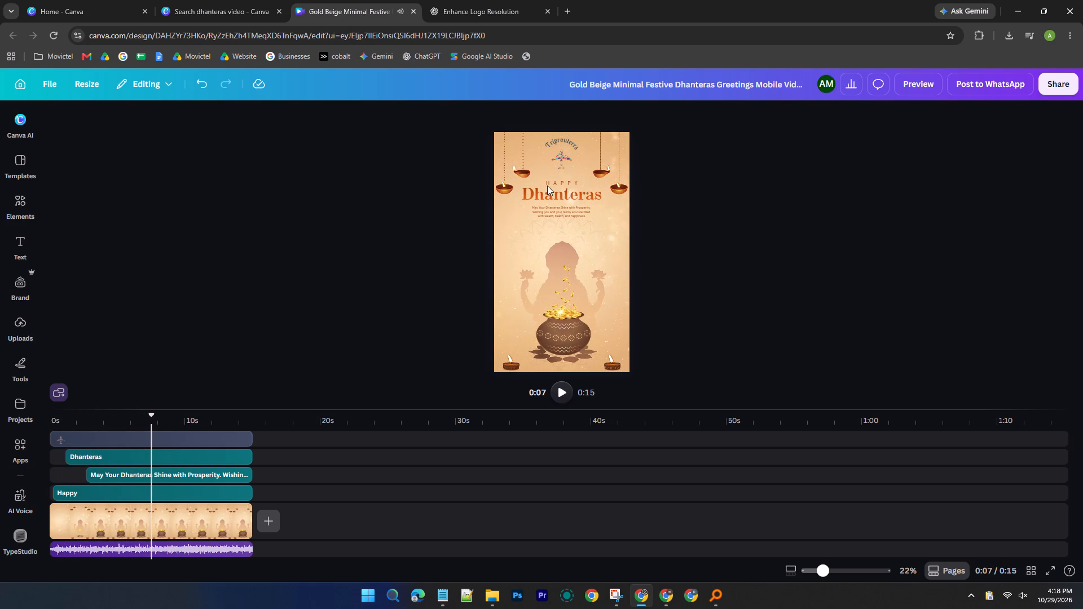
pyautogui.click(554, 185)
pyautogui.click(557, 213)
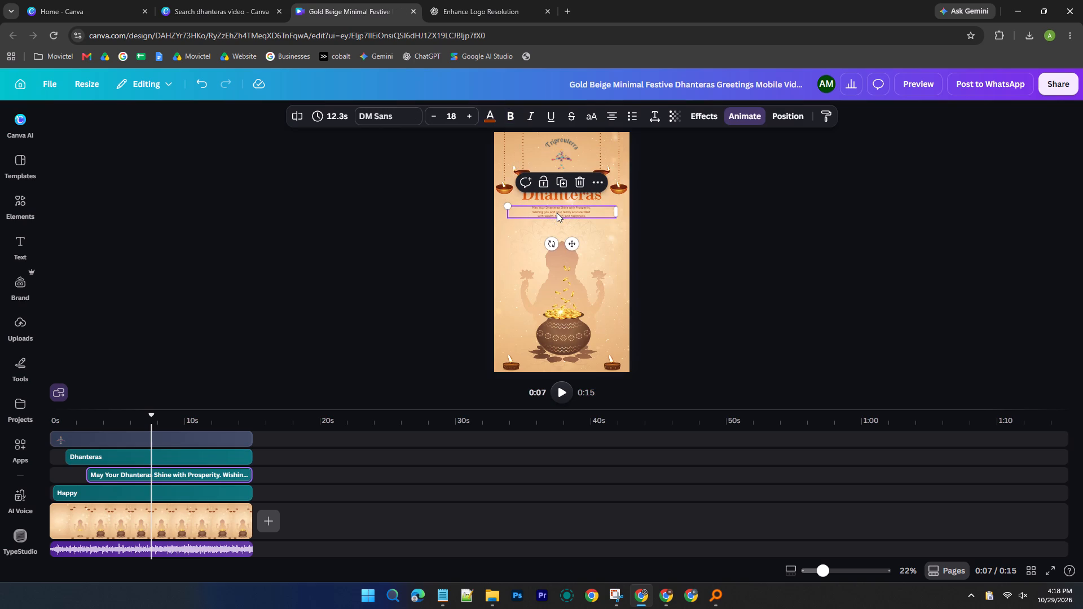
pyautogui.keyDown('ctrl'); pyautogui.scroll(6, 557, 213); pyautogui.keyUp('ctrl')
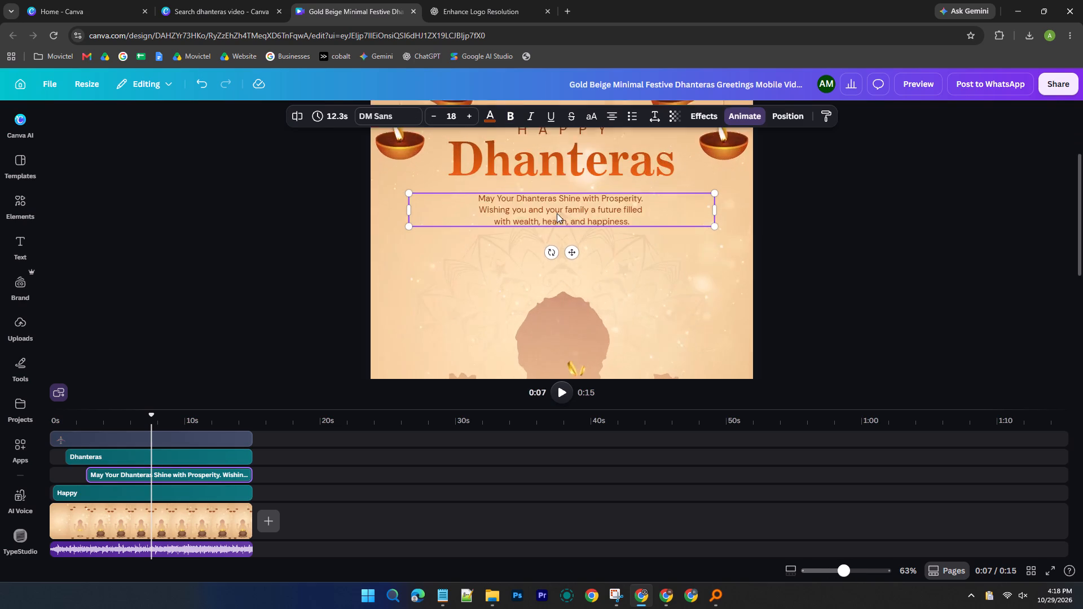
pyautogui.keyDown('ctrl'); pyautogui.scroll(1, 557, 213); pyautogui.keyUp('ctrl')
pyautogui.keyDown('ctrl'); pyautogui.scroll(-3, 592, 216); pyautogui.keyUp('ctrl')
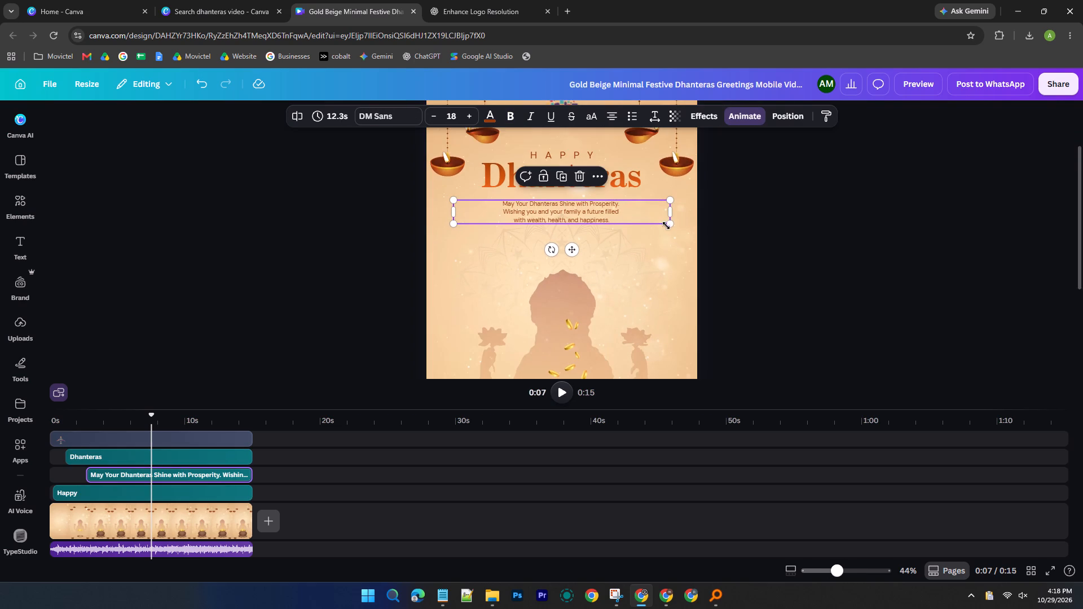
pyautogui.tripleClick(473, 116)
pyautogui.tripleClick(473, 116)
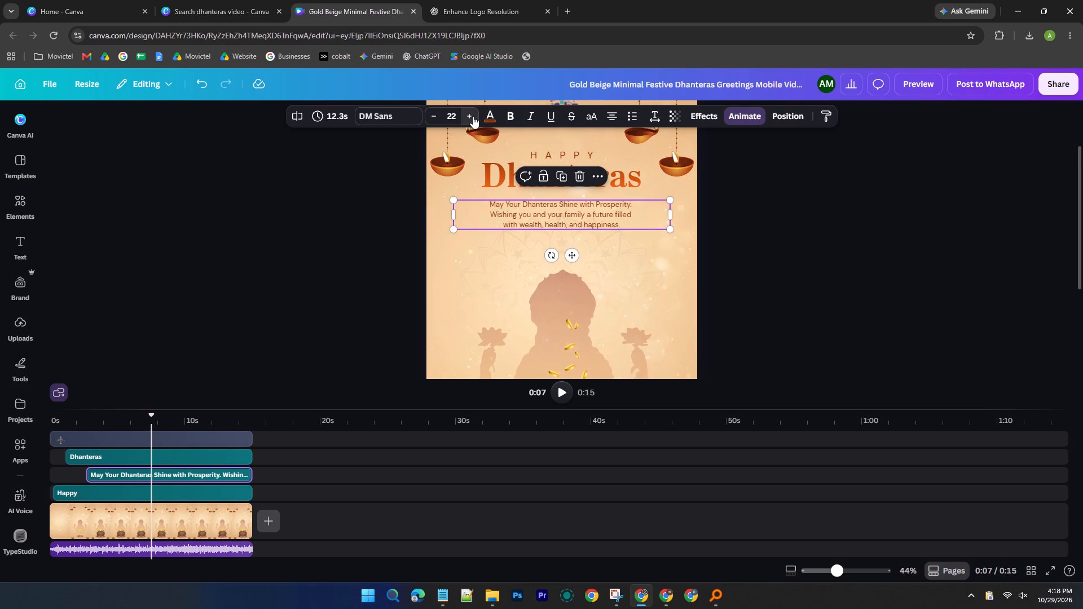
pyautogui.tripleClick(473, 116)
pyautogui.tripleClick(473, 116)
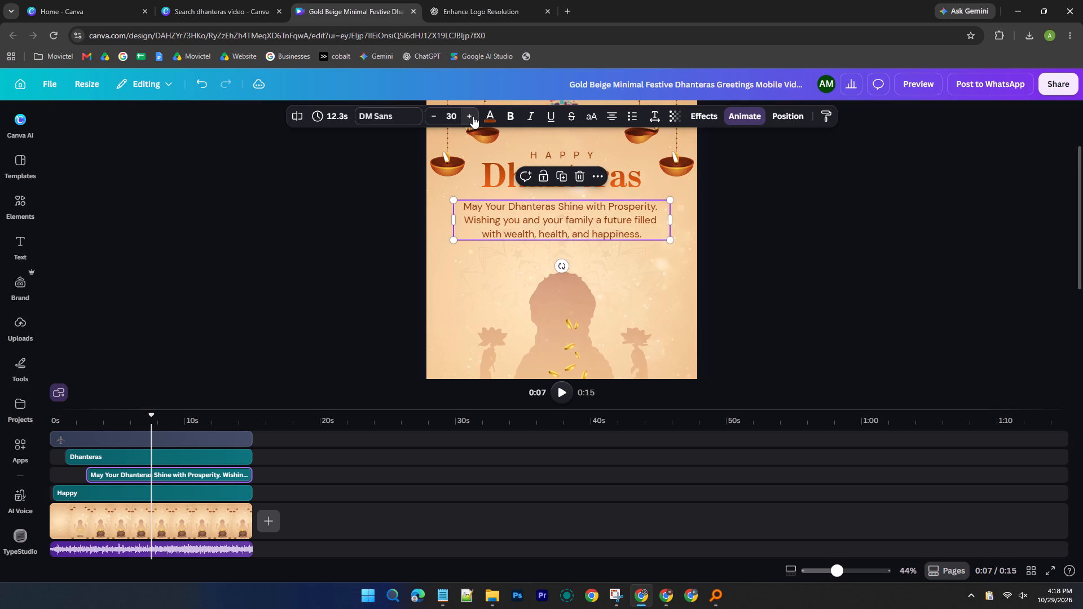
pyautogui.doubleClick(473, 116)
pyautogui.moveTo(583, 231); pyautogui.dragTo(583, 242)
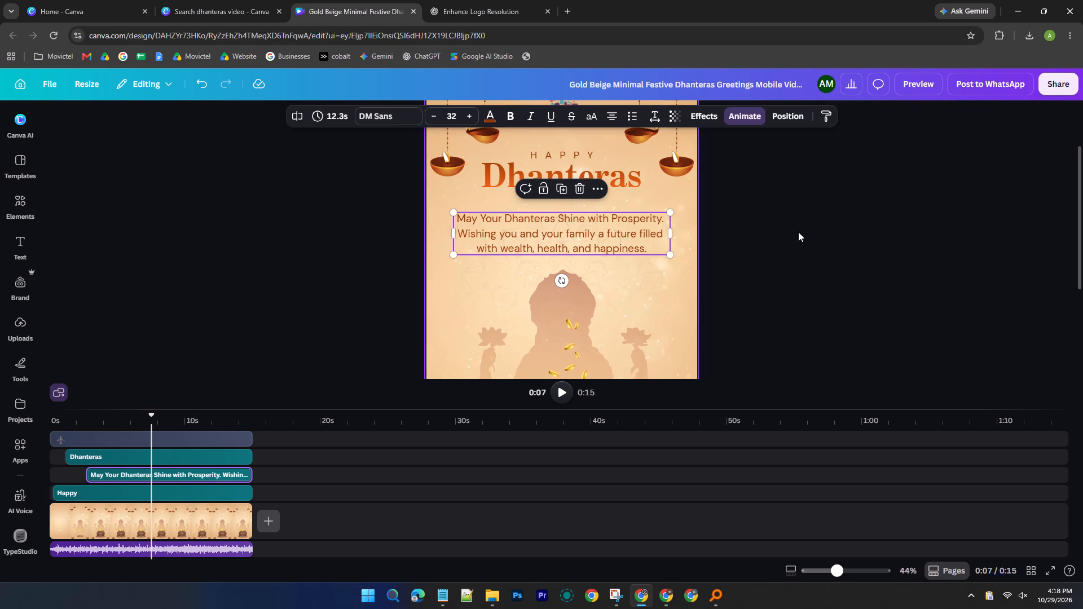
pyautogui.click(798, 232)
# Make the "HAPPY" and "Dhanteras" headings both bold.
pyautogui.scroll(1, 798, 232)
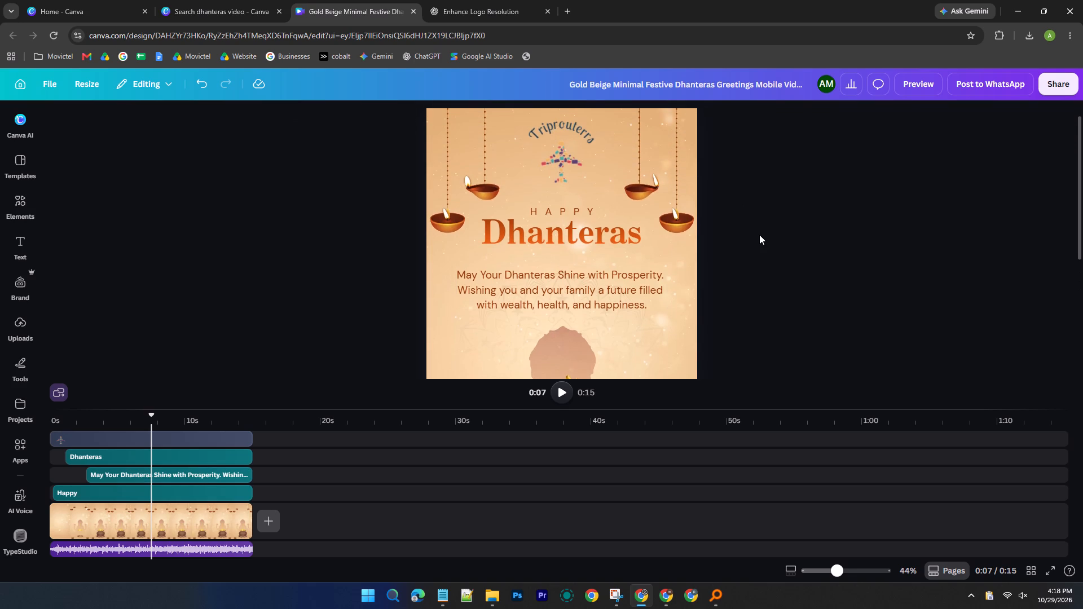
pyautogui.click(561, 205)
pyautogui.keyDown('ctrl'); pyautogui.click(558, 225); pyautogui.keyUp('ctrl')
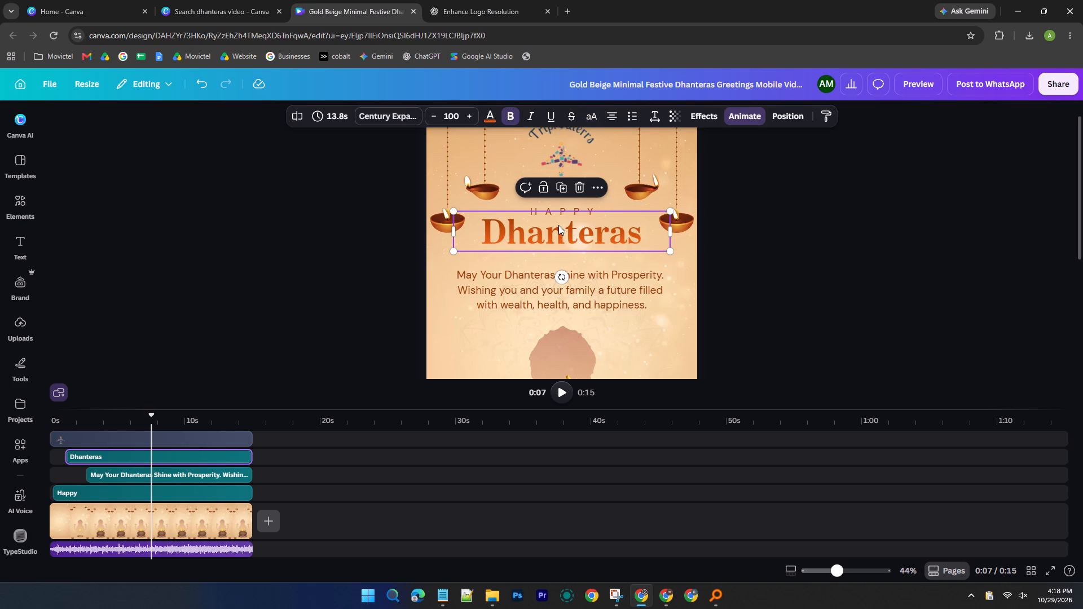
pyautogui.keyDown('ctrl'); pyautogui.click(561, 206); pyautogui.keyUp('ctrl')
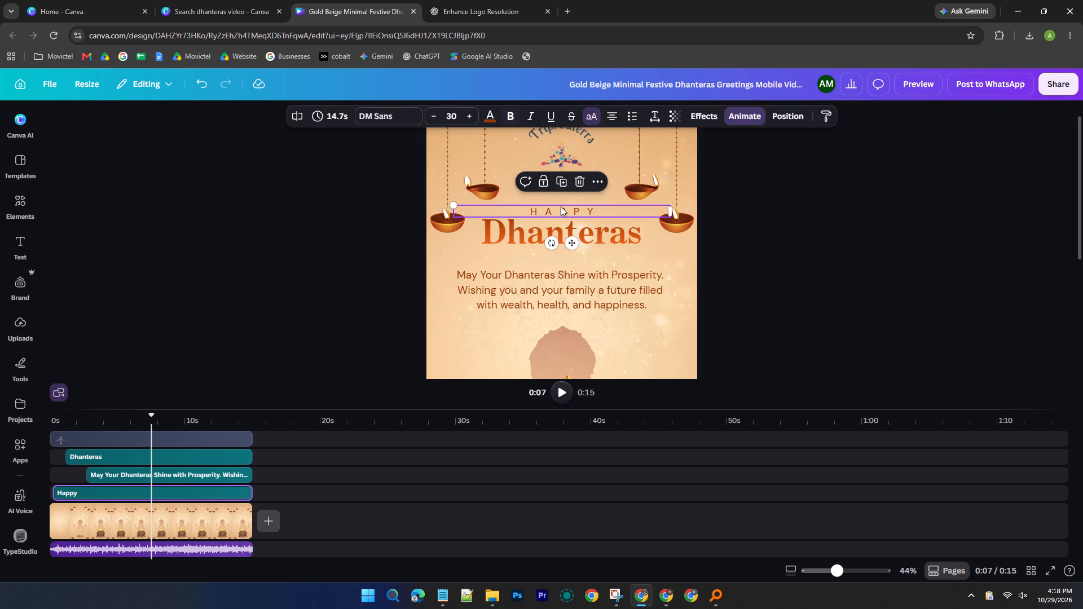
pyautogui.keyDown('shift'); pyautogui.click(515, 230); pyautogui.keyUp('shift')
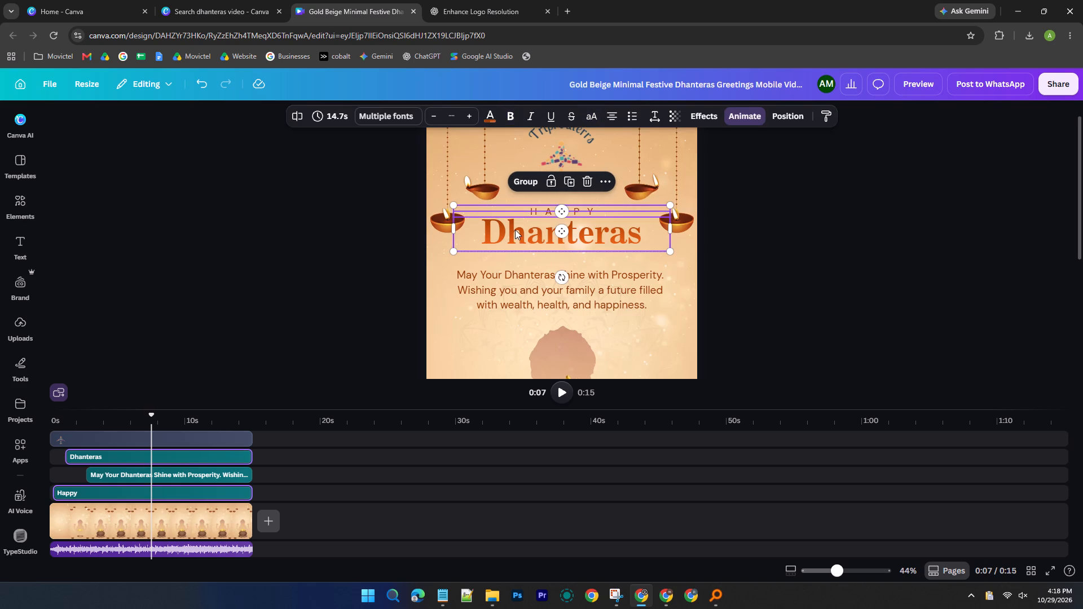
pyautogui.hotkey('ctrl', 'b')
pyautogui.click(848, 246)
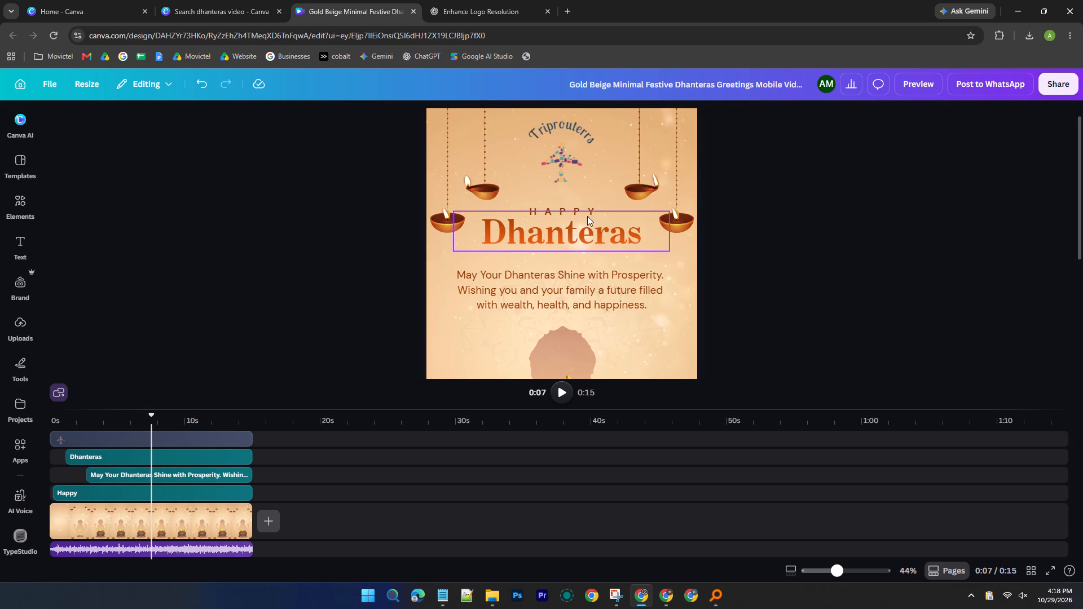
# Enlarge the "HAPPY" and "Dhanteras" headings together and re-centre them between the logo and the greeting message.
pyautogui.click(578, 206)
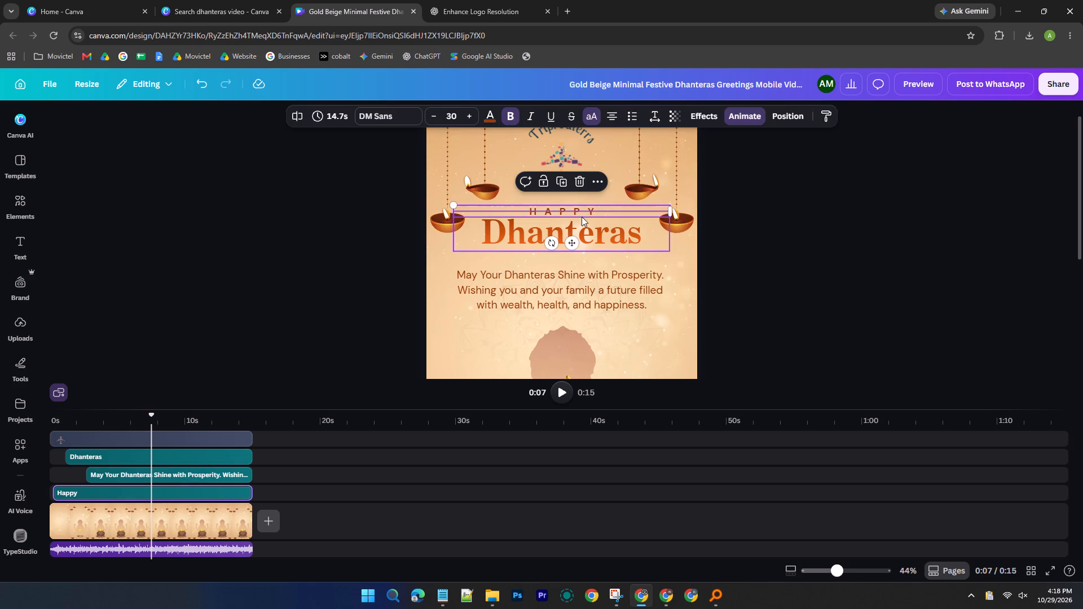
pyautogui.keyDown('shift'); pyautogui.click(589, 228); pyautogui.keyUp('shift')
pyautogui.moveTo(667, 253); pyautogui.dragTo(686, 276)
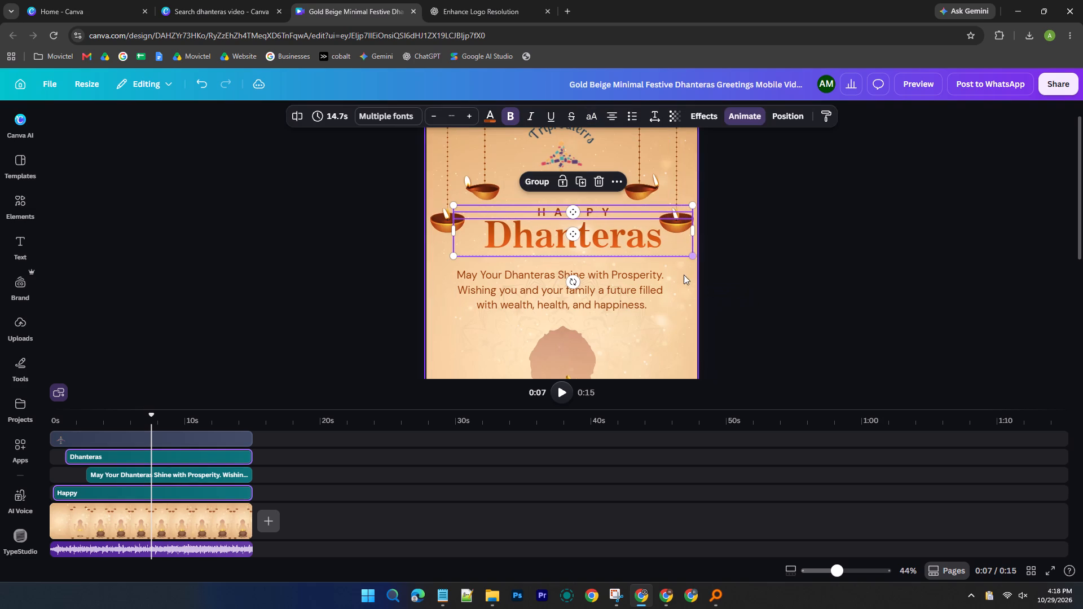
pyautogui.moveTo(596, 232); pyautogui.dragTo(586, 240)
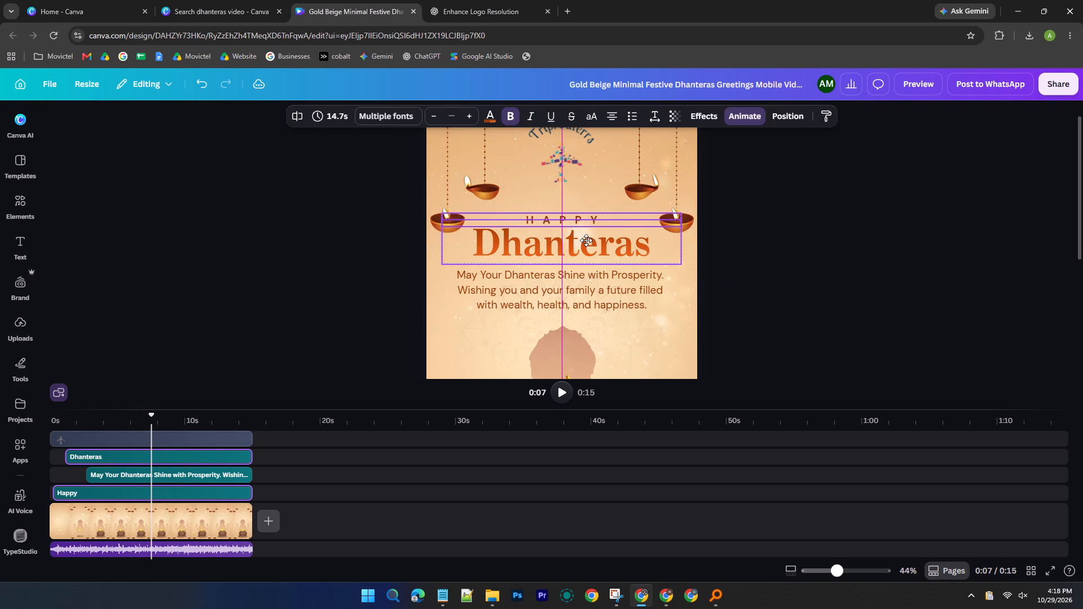
pyautogui.moveTo(586, 240); pyautogui.dragTo(588, 239)
pyautogui.click(882, 221)
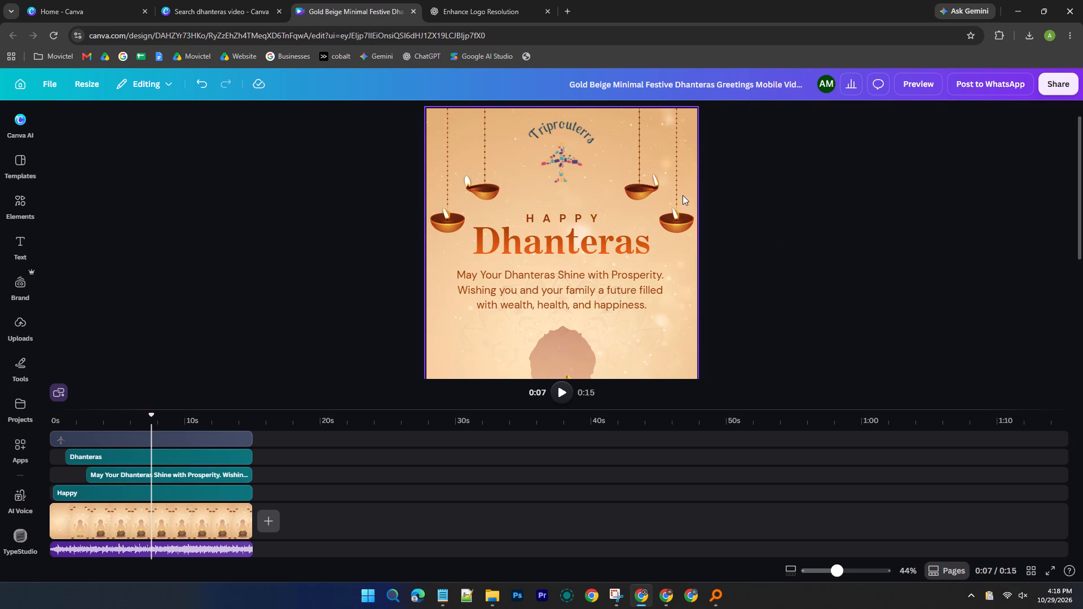
# Enlarge the Triprouterrs logo slightly and centre it in the space above the headings.
pyautogui.scroll(1, 683, 195)
pyautogui.click(565, 174)
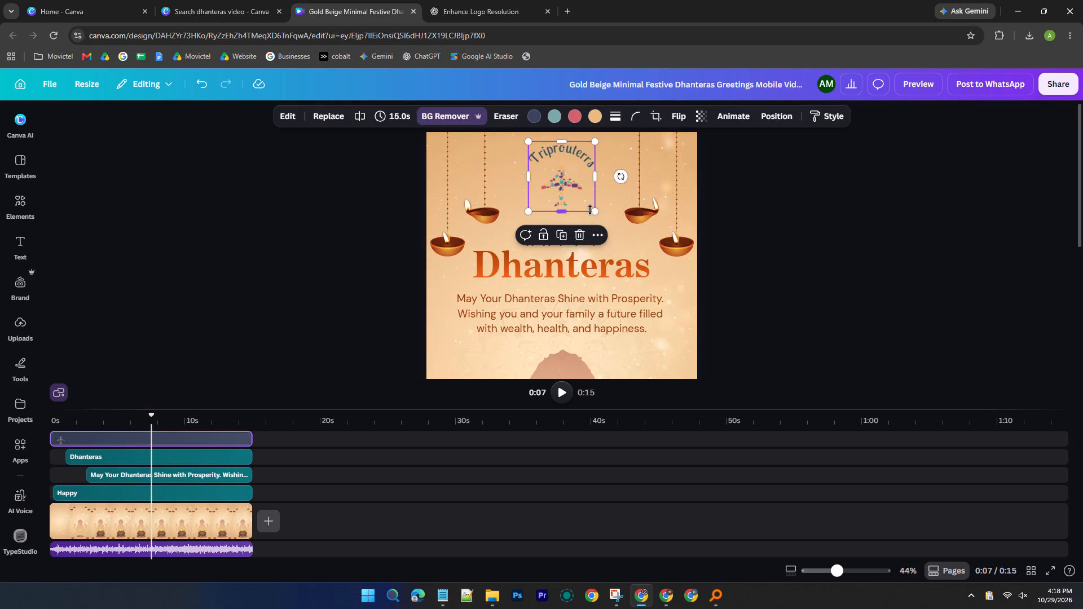
pyautogui.moveTo(592, 211); pyautogui.dragTo(604, 222)
pyautogui.click(578, 181)
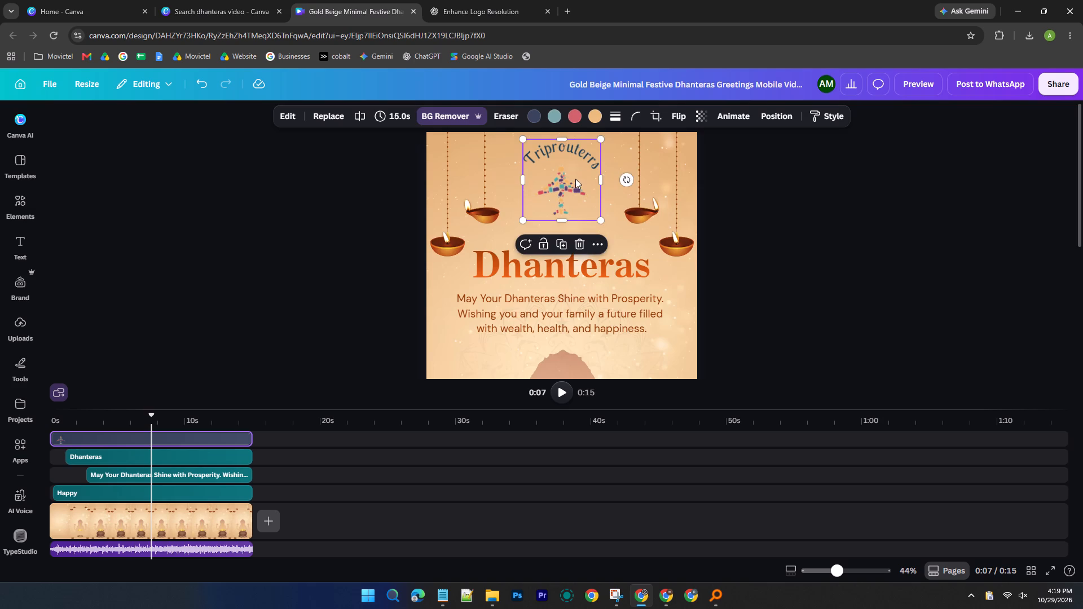
pyautogui.click(861, 243)
# Play the whole page from the start to review the adjusted logo and text layout.
pyautogui.keyDown('ctrl'); pyautogui.scroll(-3, 861, 243); pyautogui.keyUp('ctrl')
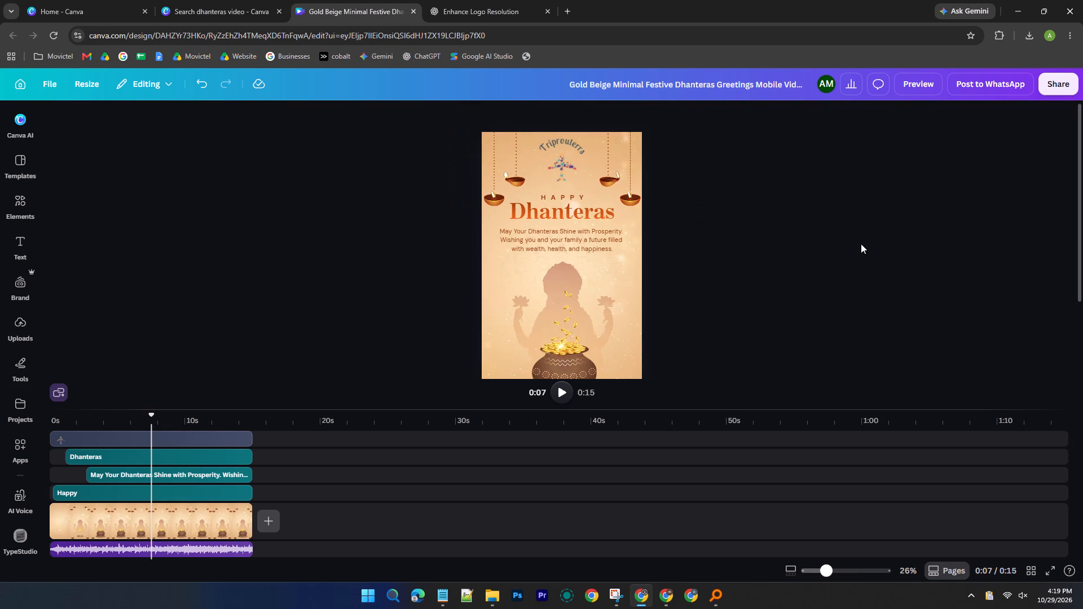
pyautogui.keyDown('ctrl'); pyautogui.scroll(-1, 861, 244); pyautogui.keyUp('ctrl')
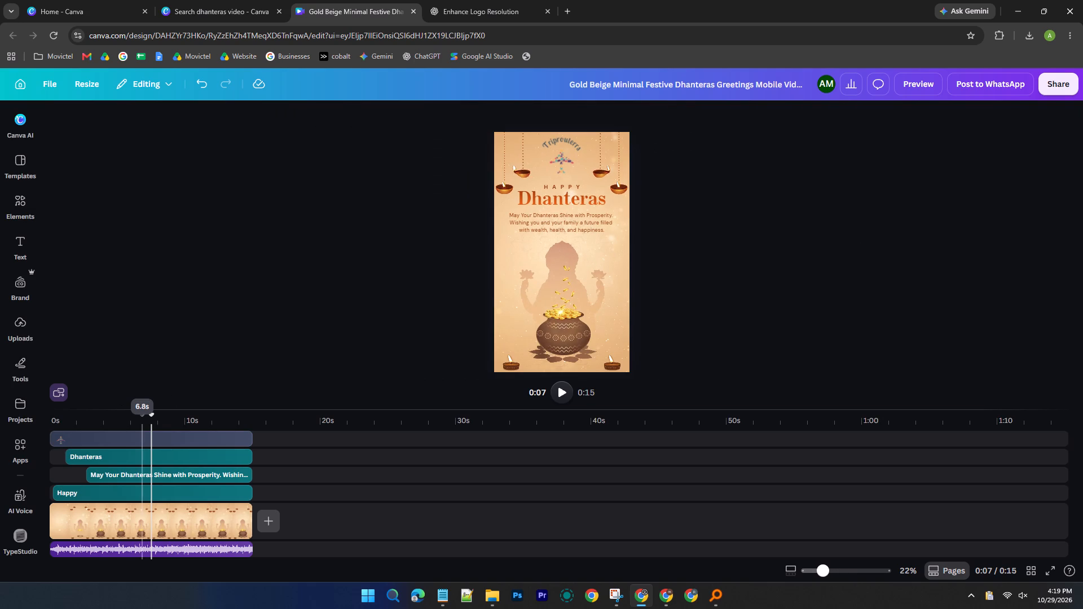
pyautogui.moveTo(152, 418); pyautogui.dragTo(45, 413)
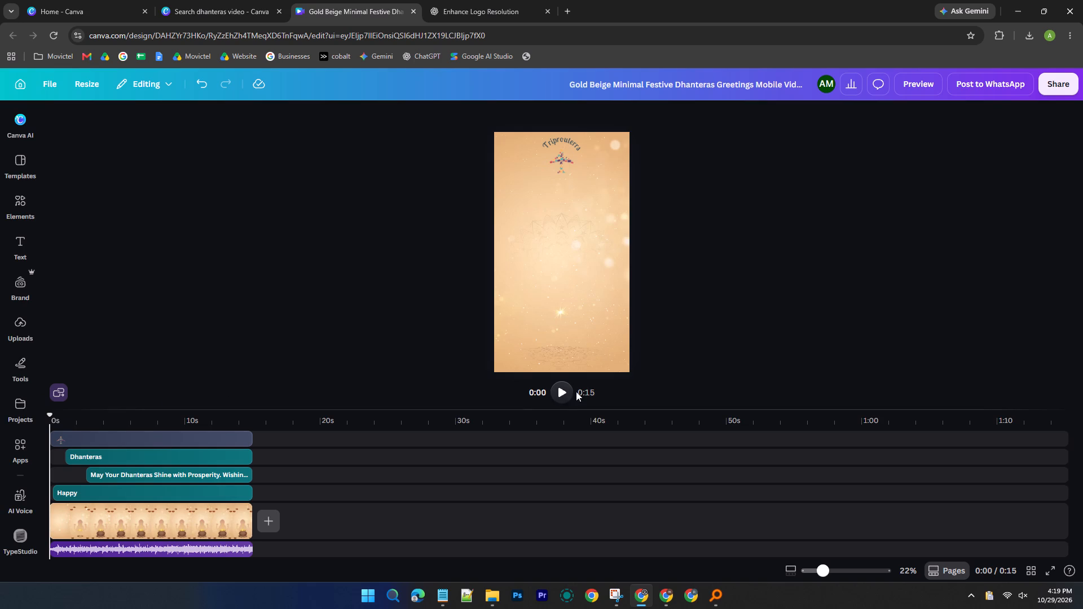
pyautogui.click(569, 387)
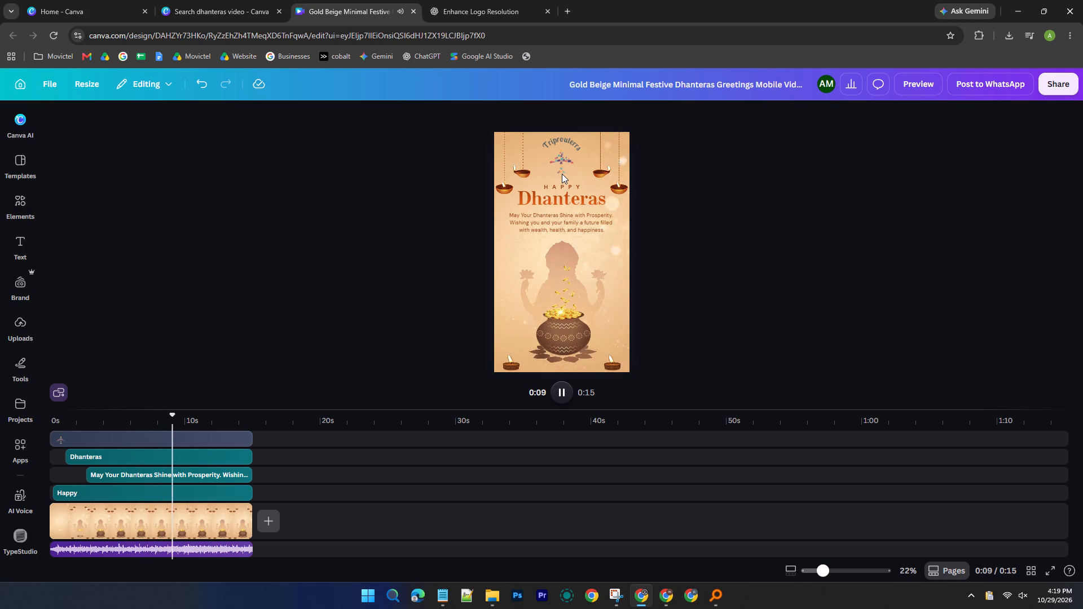
# Switch to File Explorer's 5 October folder containing the exported brand videos.
pyautogui.click(486, 598)
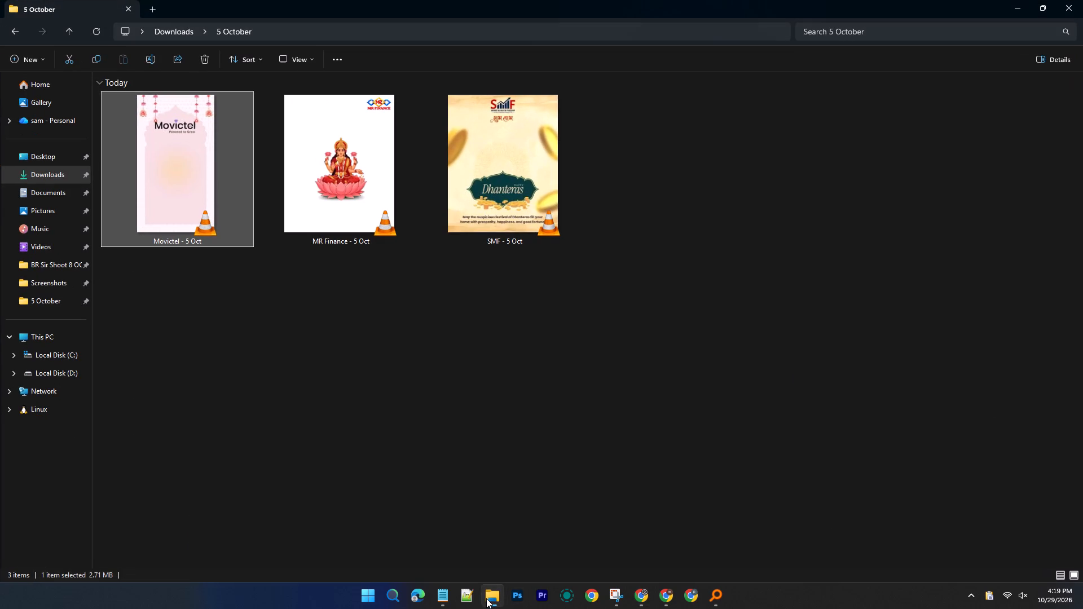
# Switch back to the Canva design and play the opening seconds of the page from the start.
pyautogui.click(486, 598)
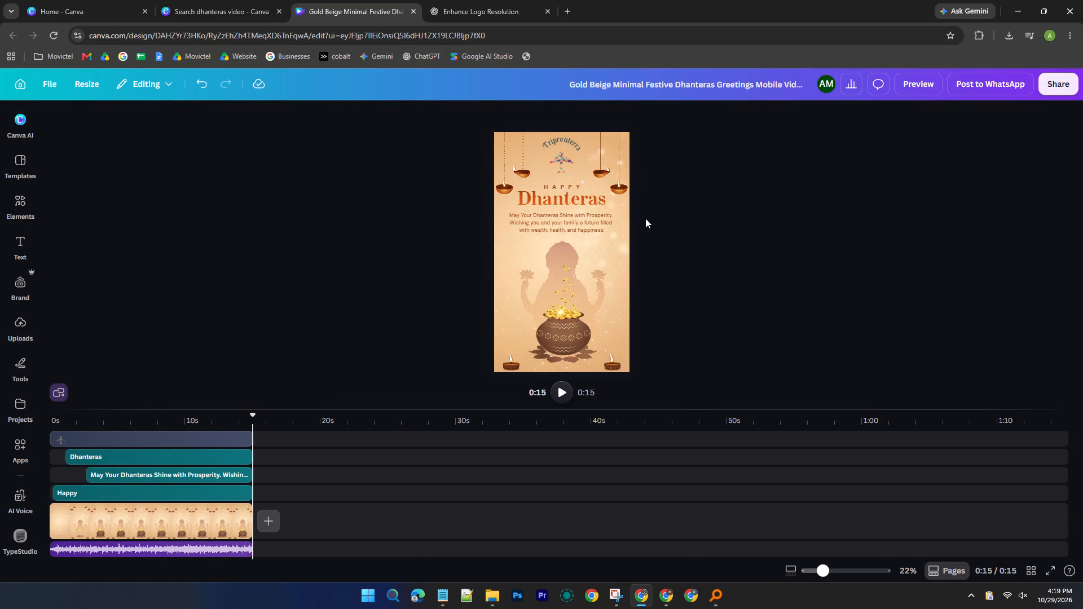
pyautogui.keyDown('ctrl'); pyautogui.scroll(1, 544, 188); pyautogui.keyUp('ctrl')
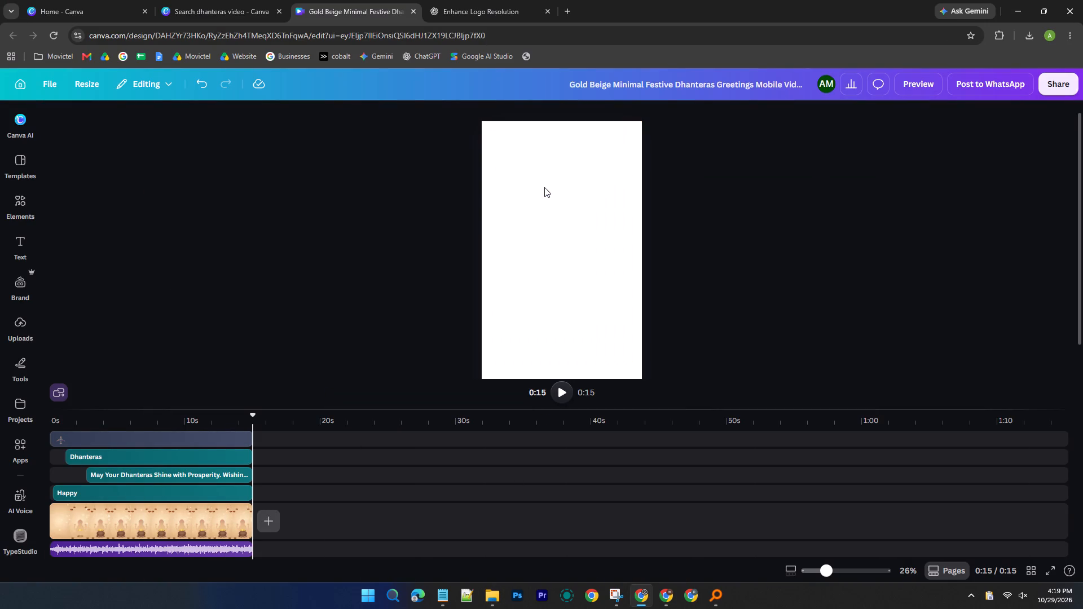
pyautogui.keyDown('ctrl'); pyautogui.scroll(-2, 544, 187); pyautogui.keyUp('ctrl')
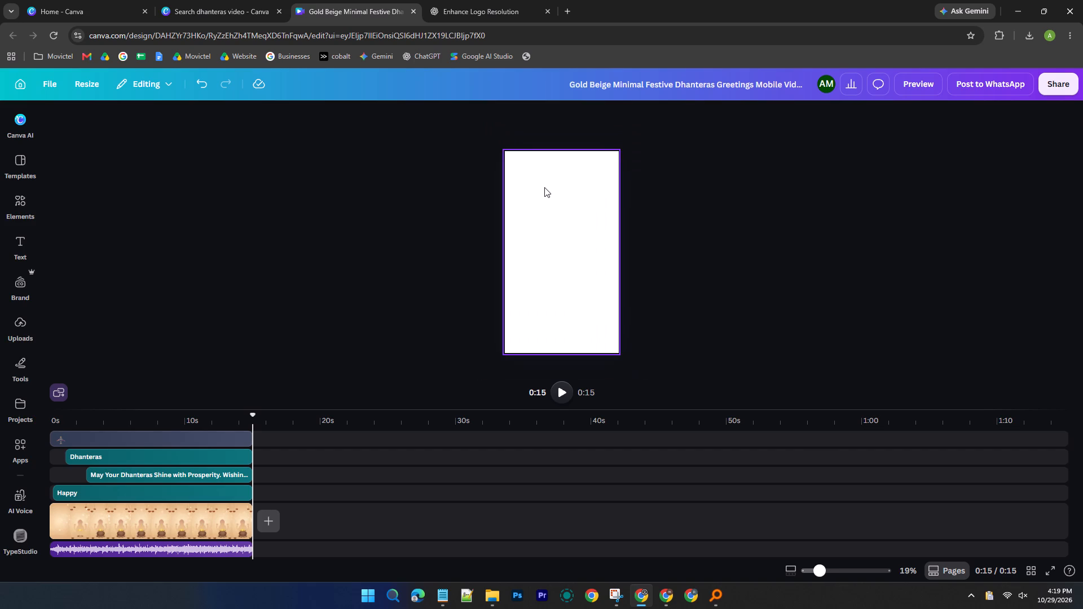
pyautogui.keyDown('ctrl'); pyautogui.scroll(1, 544, 187); pyautogui.keyUp('ctrl')
pyautogui.moveTo(254, 418); pyautogui.dragTo(156, 409)
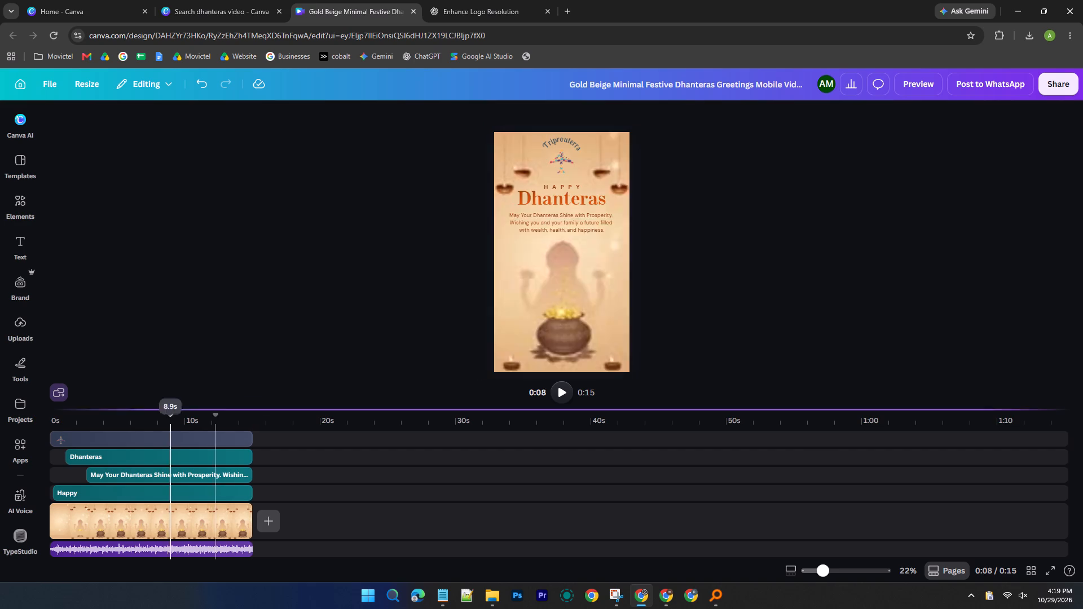
pyautogui.moveTo(156, 409); pyautogui.dragTo(41, 410)
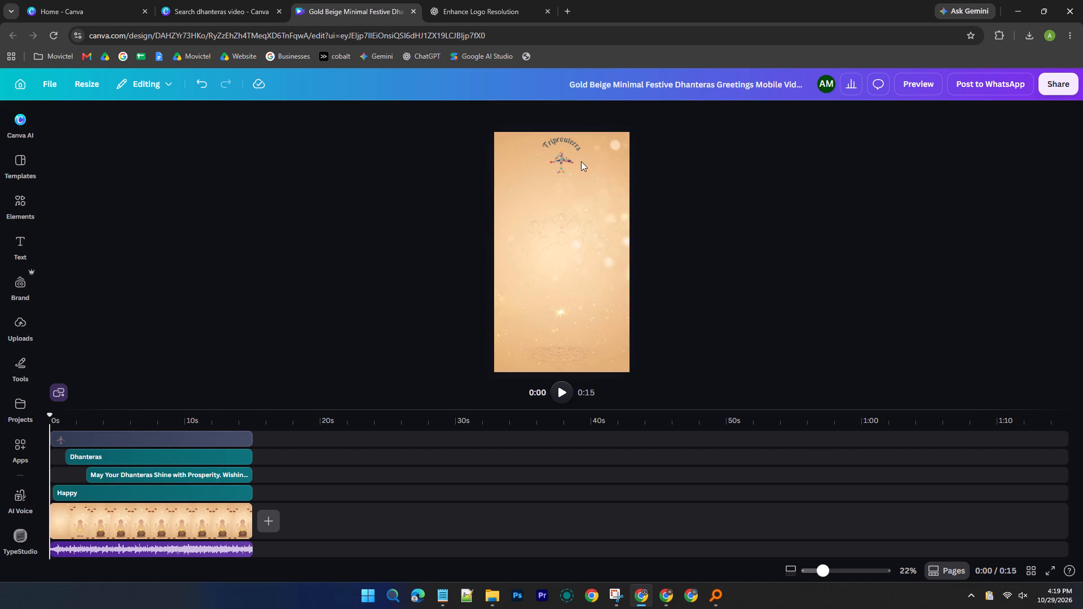
pyautogui.click(565, 392)
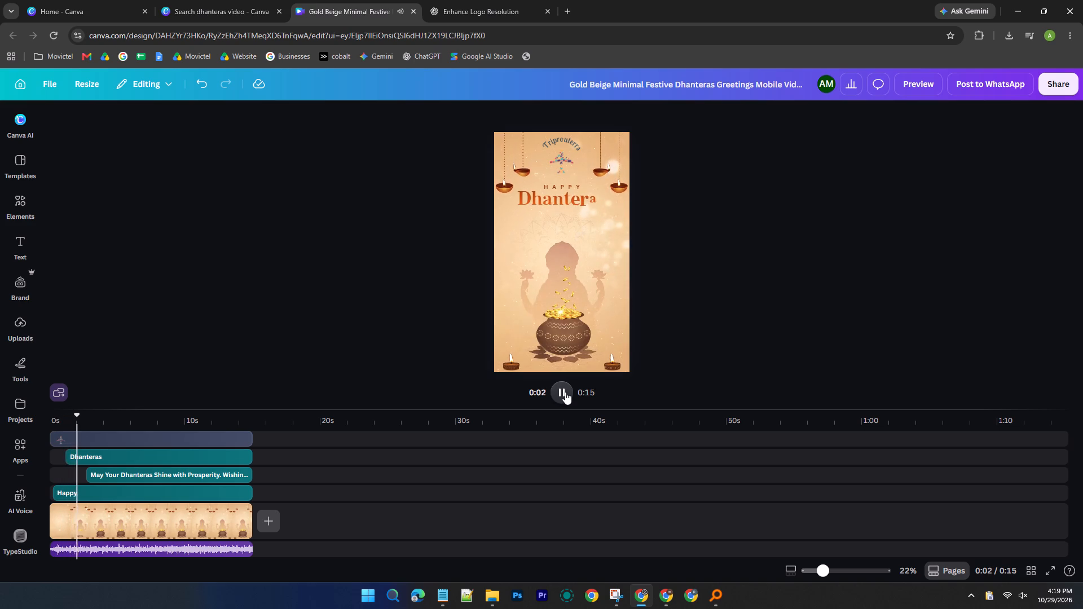
pyautogui.click(565, 392)
# Enlarge the Triprouterrs logo slightly and re-centre it horizontally above the "HAPPY" heading.
pyautogui.keyDown('ctrl'); pyautogui.scroll(4, 563, 143); pyautogui.keyUp('ctrl')
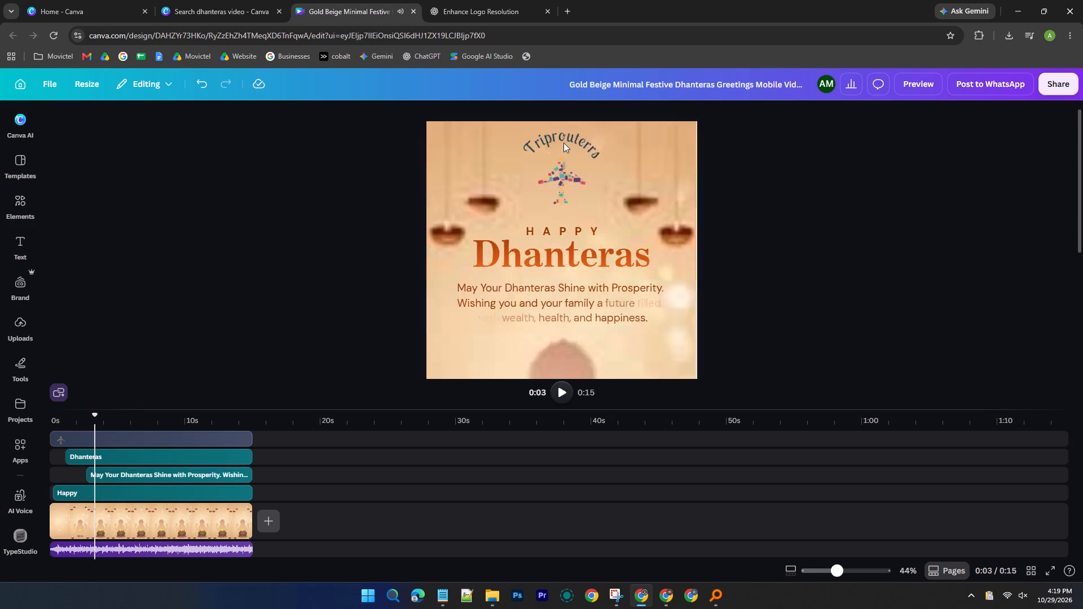
pyautogui.keyDown('ctrl'); pyautogui.scroll(6, 563, 143); pyautogui.keyUp('ctrl')
pyautogui.click(562, 204)
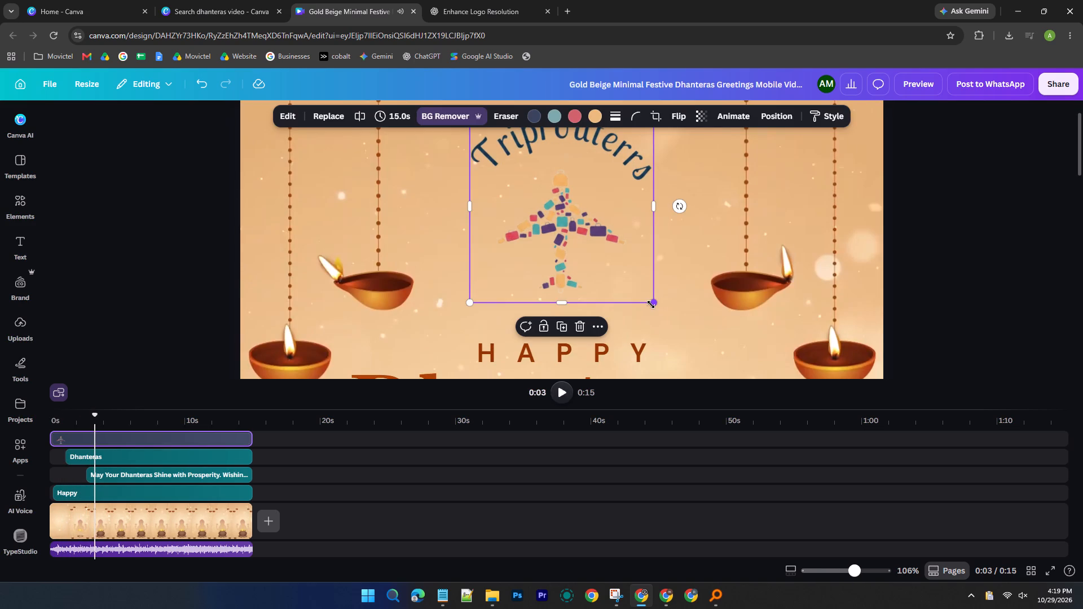
pyautogui.moveTo(651, 306); pyautogui.dragTo(664, 319)
pyautogui.click(580, 232)
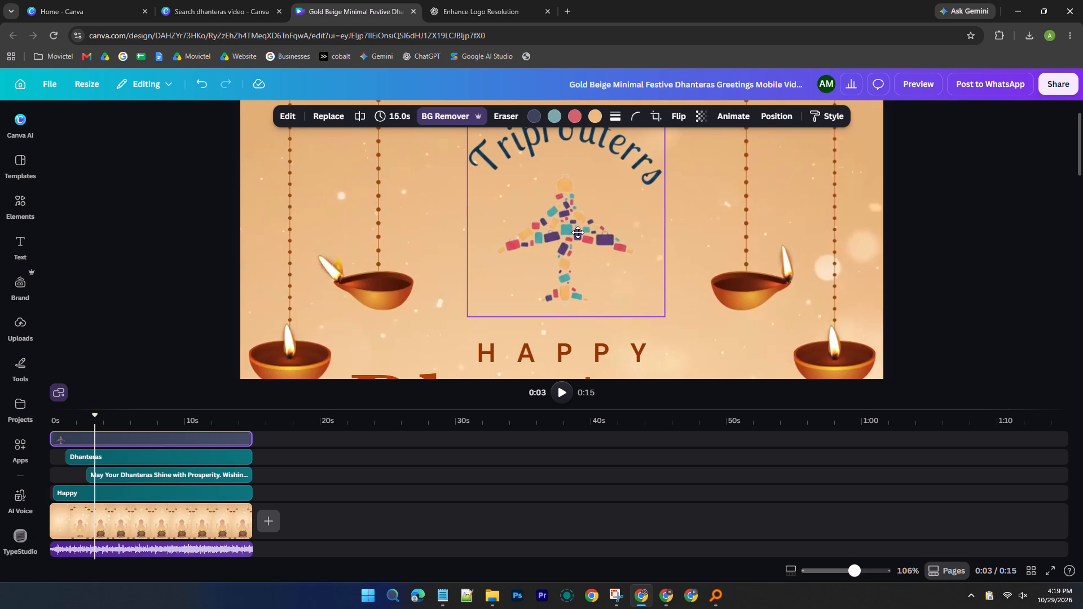
pyautogui.keyDown('ctrl'); pyautogui.scroll(-2, 965, 210); pyautogui.keyUp('ctrl')
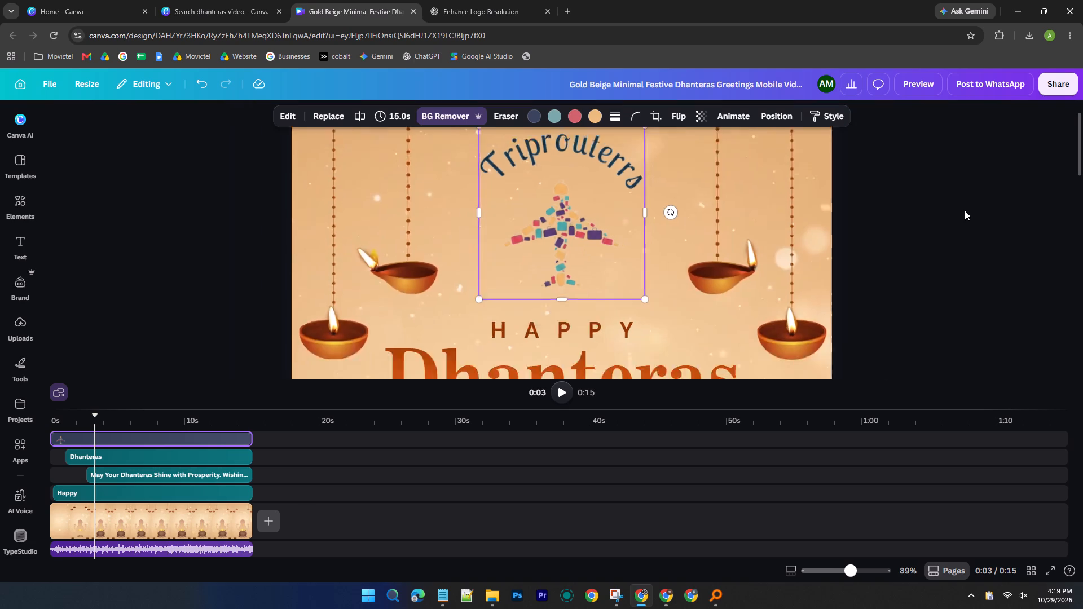
pyautogui.keyDown('ctrl'); pyautogui.scroll(-5, 965, 210); pyautogui.keyUp('ctrl')
pyautogui.click(860, 244)
# Play the opening seconds from the start again to review the enlarged logo with the full page in view.
pyautogui.scroll(-2, 748, 256)
pyautogui.keyDown('ctrl'); pyautogui.scroll(-1, 748, 255); pyautogui.keyUp('ctrl')
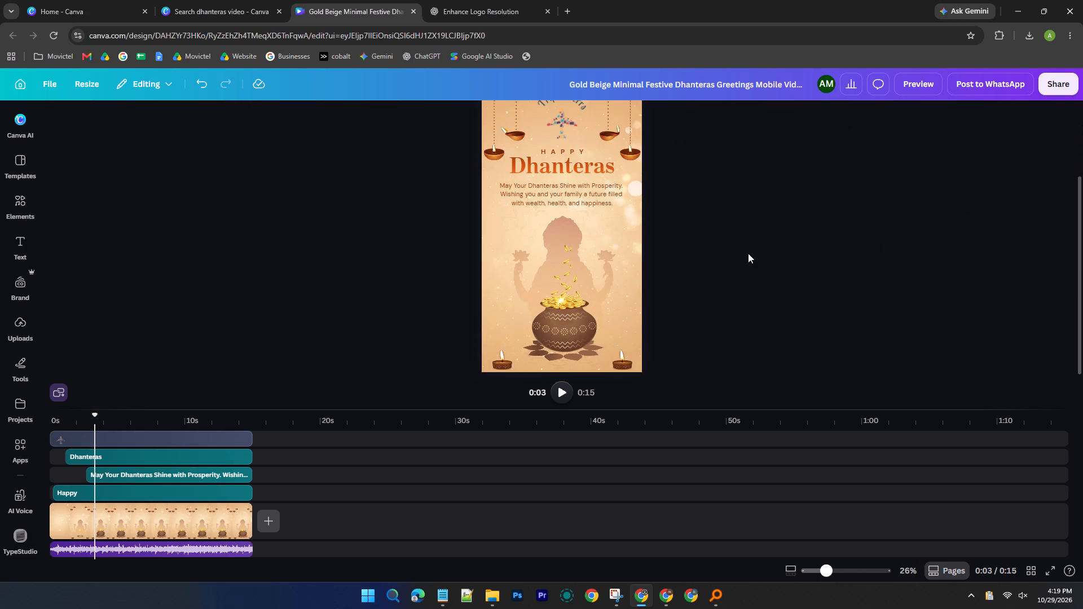
pyautogui.scroll(2, 748, 253)
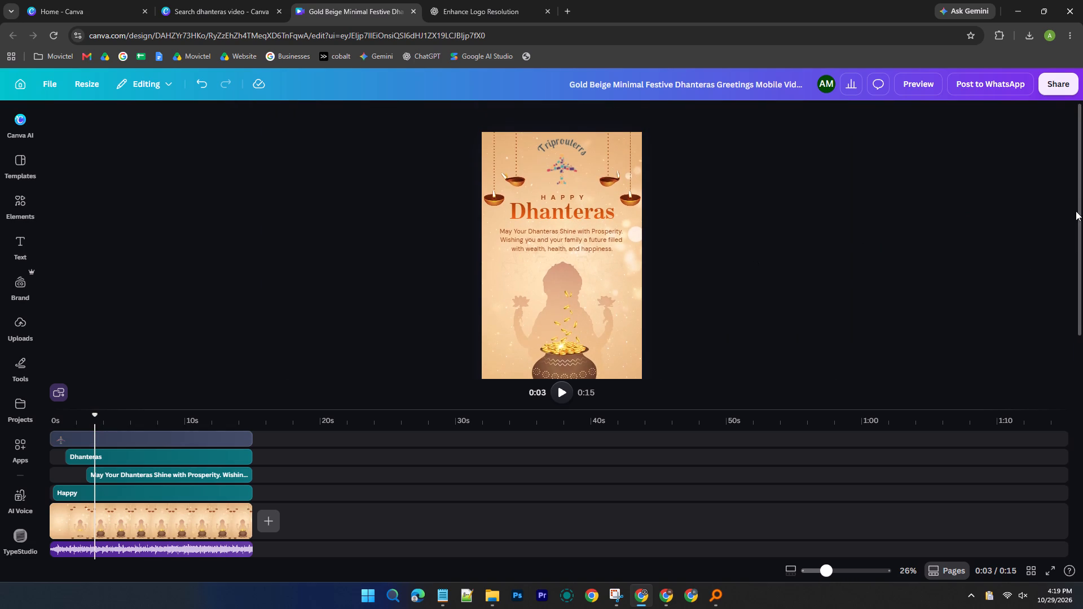
pyautogui.moveTo(1077, 211); pyautogui.dragTo(1080, 219)
pyautogui.keyDown('ctrl'); pyautogui.scroll(-1, 899, 218); pyautogui.keyUp('ctrl')
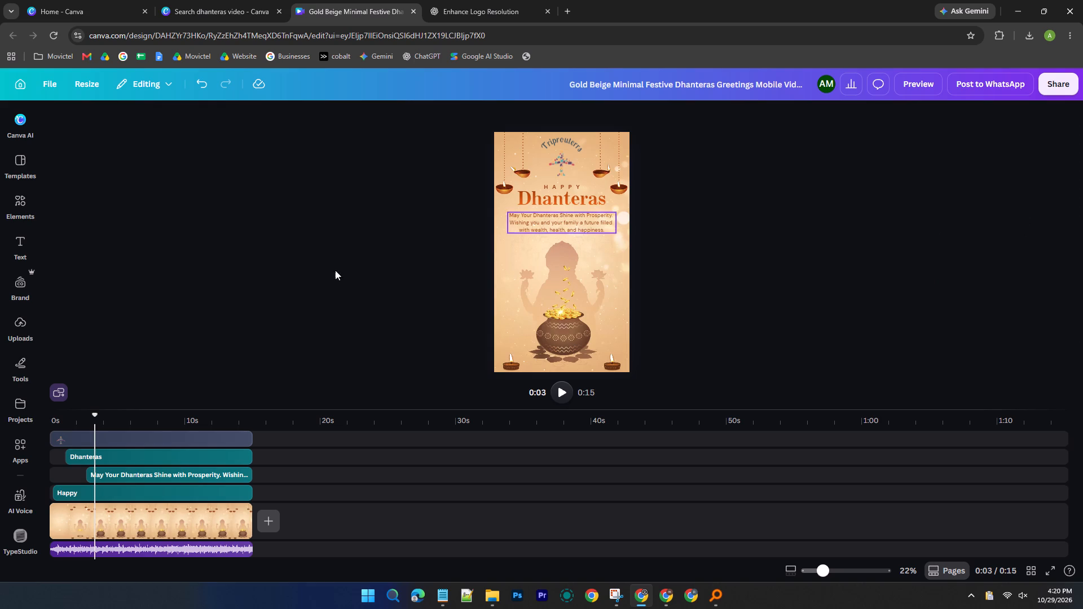
pyautogui.moveTo(96, 411); pyautogui.dragTo(47, 411)
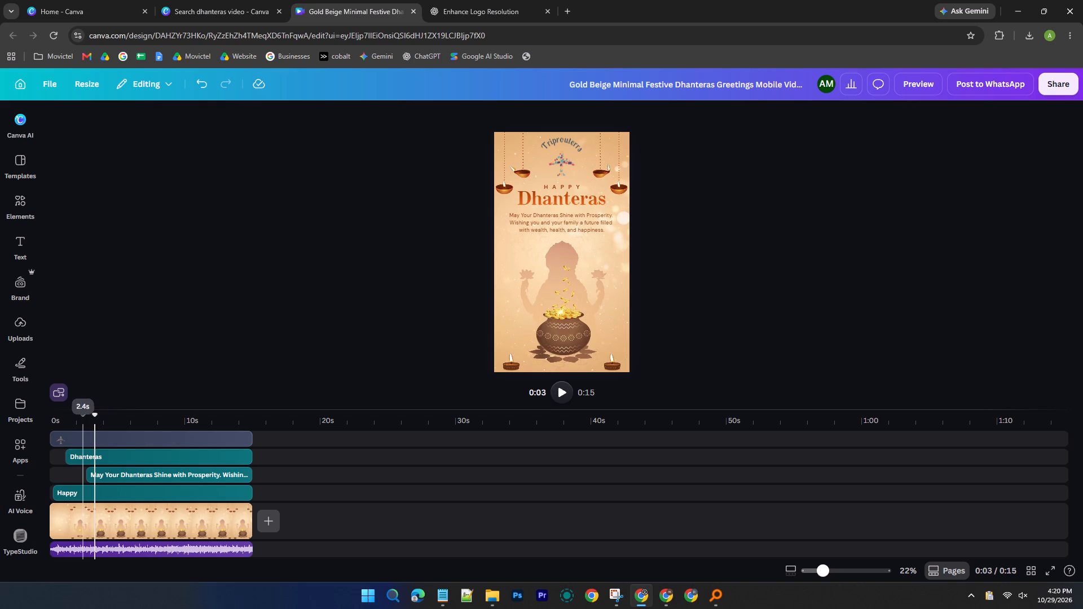
pyautogui.moveTo(94, 416); pyautogui.dragTo(50, 416)
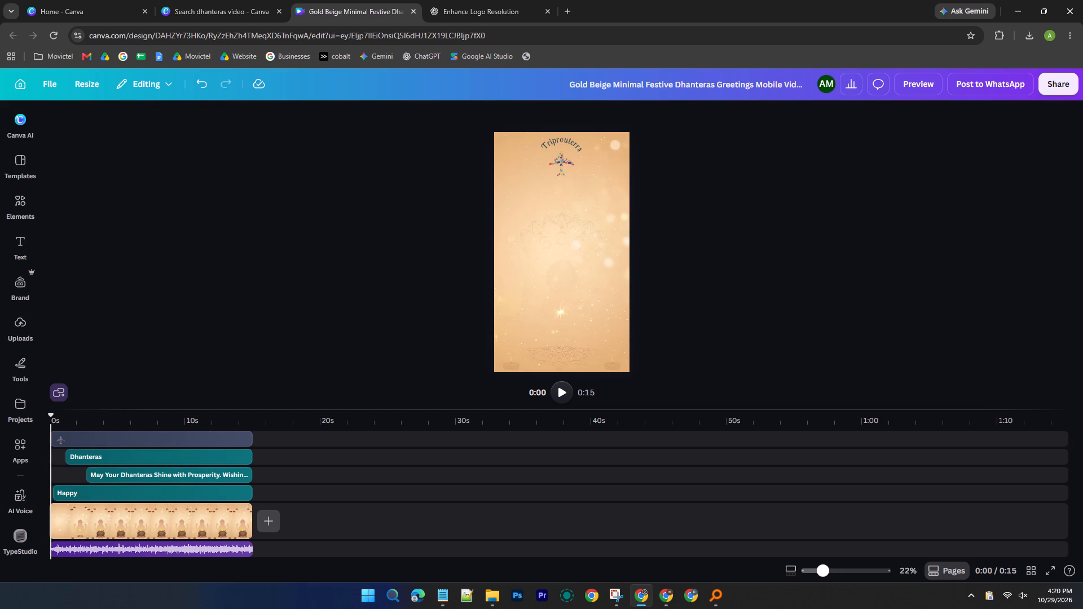
pyautogui.click(557, 395)
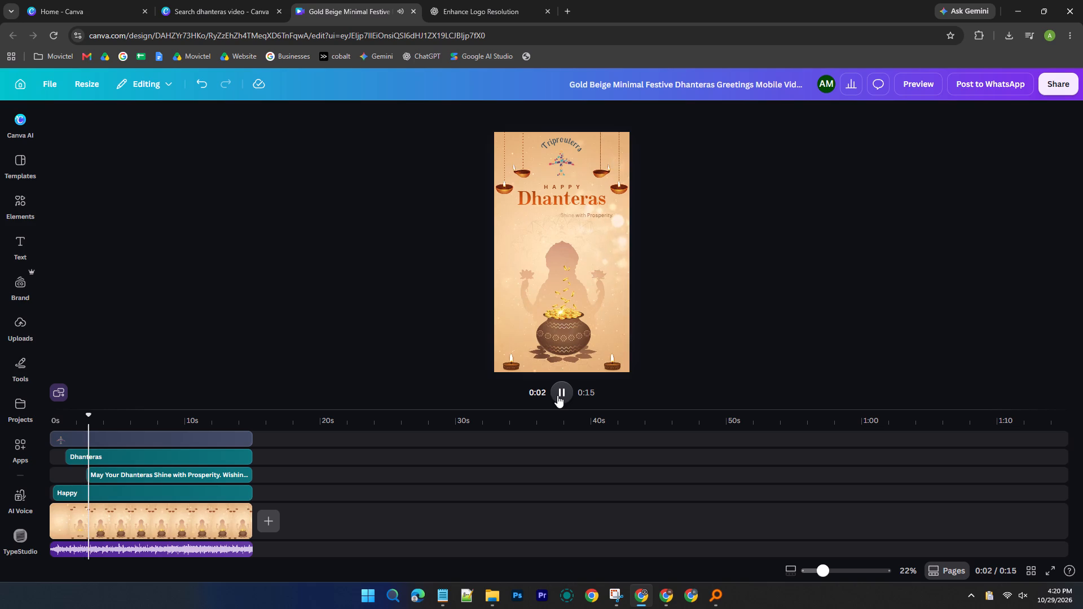
pyautogui.click(557, 395)
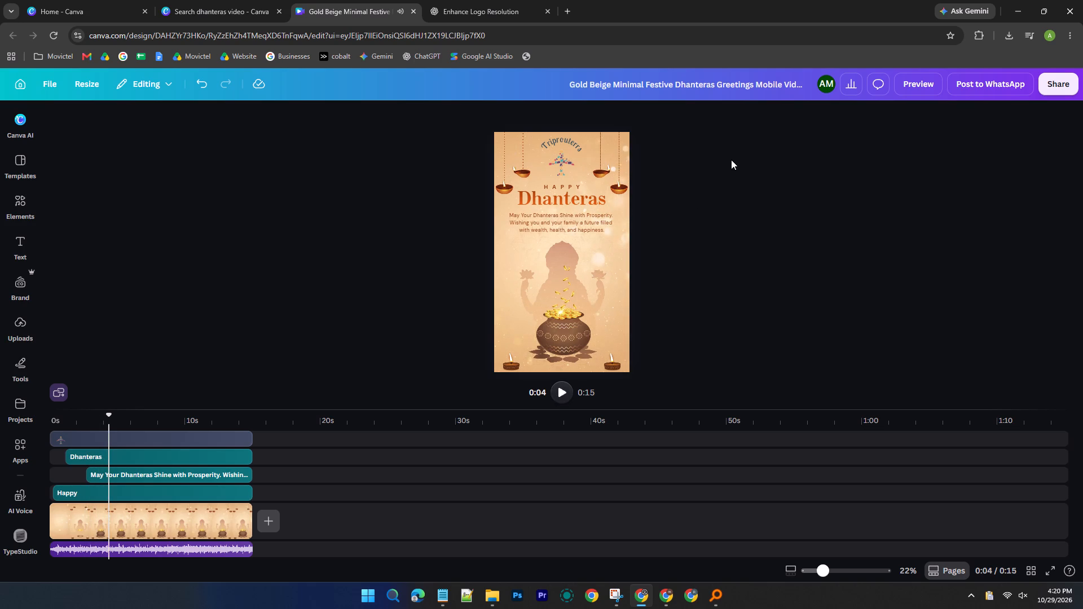
# Move the three-line greeting message slightly down towards the silhouette, and lower the "Dhanteras" heading closer to it, keeping both centred.
pyautogui.keyDown('ctrl'); pyautogui.scroll(5, 552, 215); pyautogui.keyUp('ctrl')
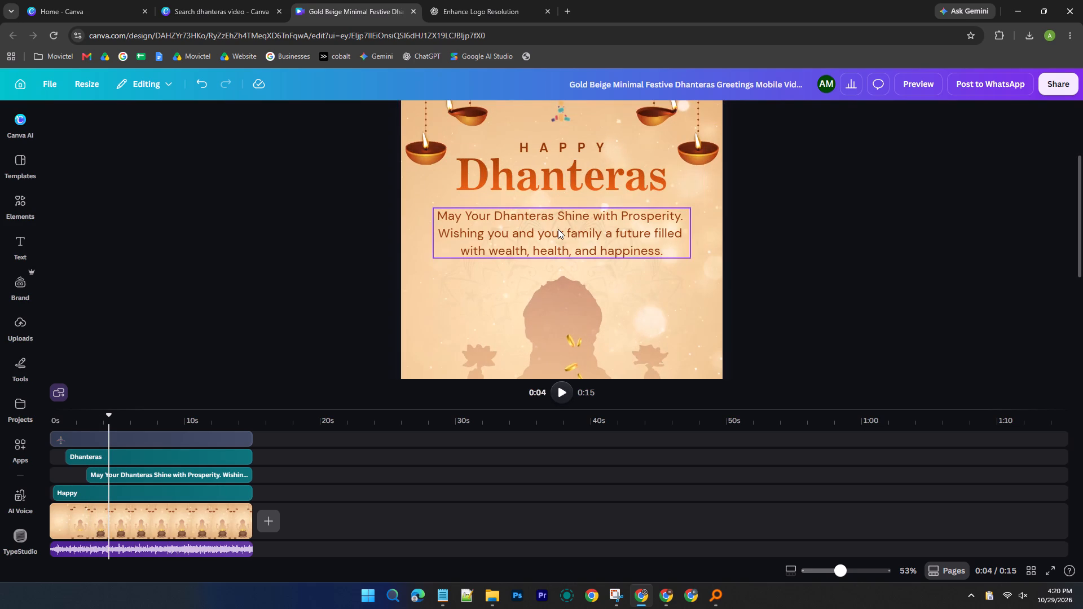
pyautogui.click(558, 229)
pyautogui.moveTo(584, 235); pyautogui.dragTo(584, 242)
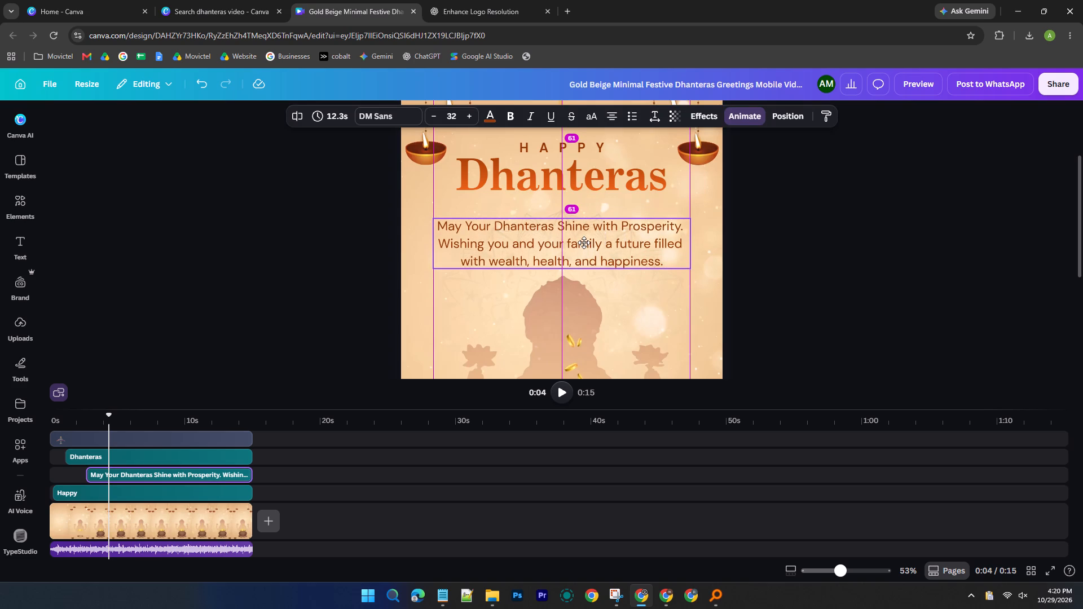
pyautogui.moveTo(584, 242); pyautogui.dragTo(584, 244)
pyautogui.moveTo(584, 244); pyautogui.dragTo(584, 247)
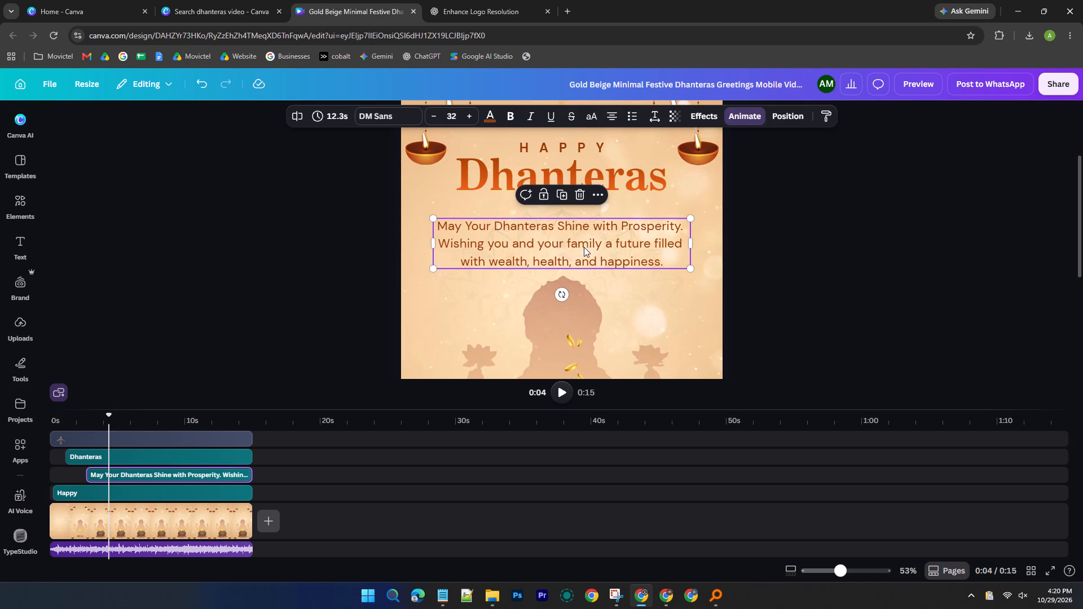
pyautogui.click(615, 174)
pyautogui.moveTo(598, 177); pyautogui.dragTo(598, 190)
# Set the "HAPPY" heading's font size to 48.
pyautogui.click(602, 152)
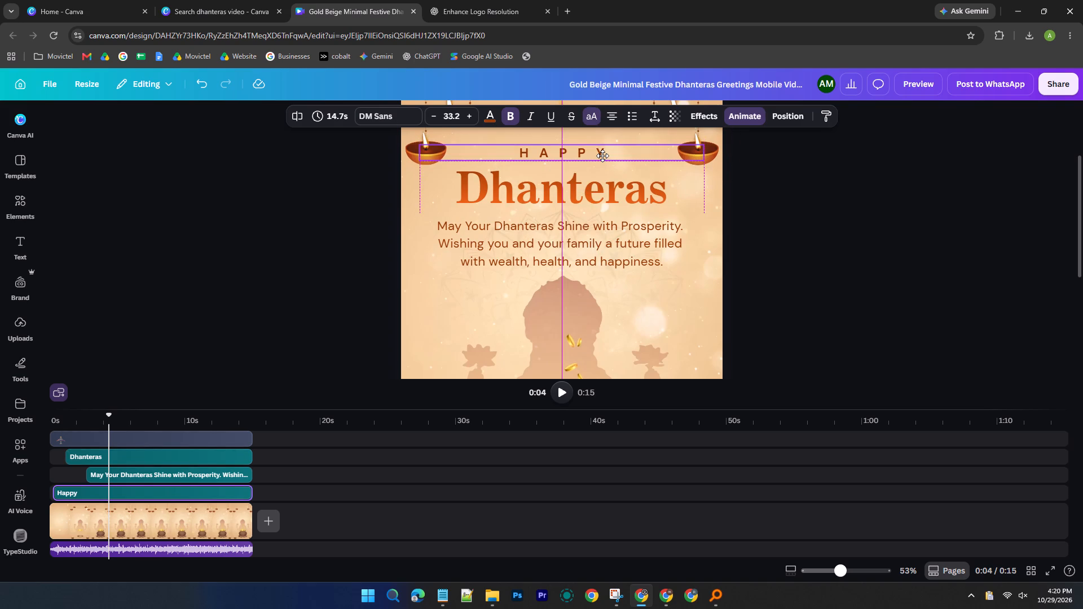
pyautogui.tripleClick(469, 117)
pyautogui.tripleClick(469, 117)
pyautogui.tripleClick(469, 117)
pyautogui.tripleClick(469, 117)
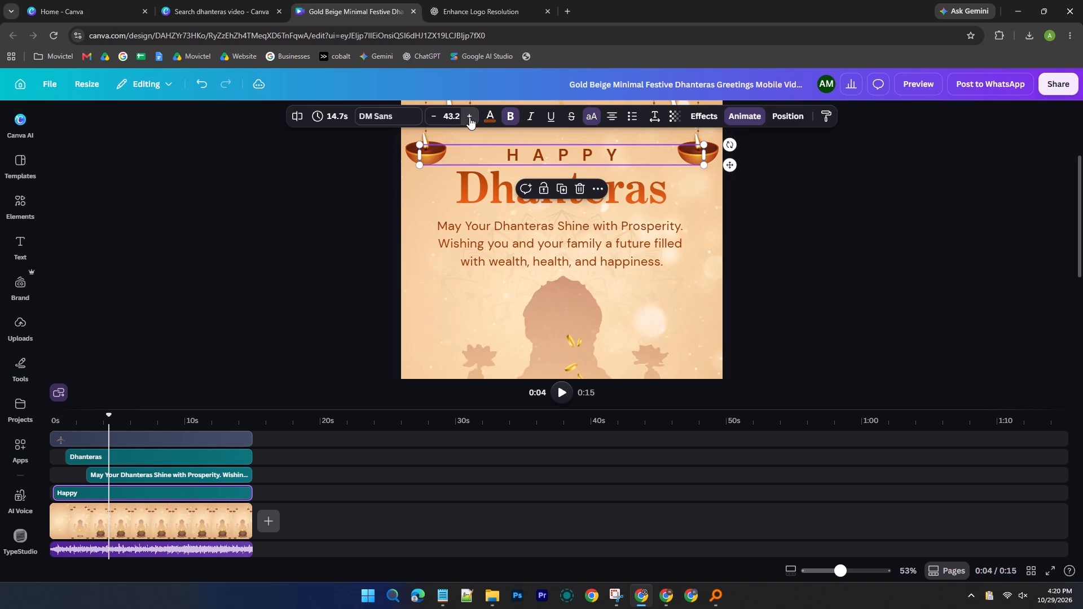
pyautogui.tripleClick(469, 117)
pyautogui.tripleClick(469, 117)
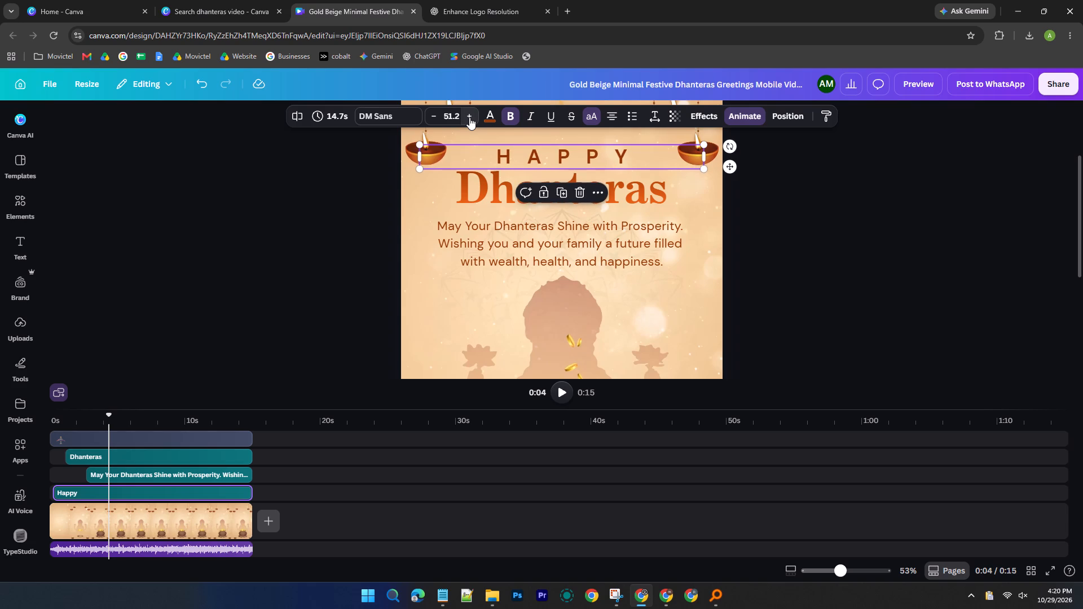
pyautogui.doubleClick(429, 114)
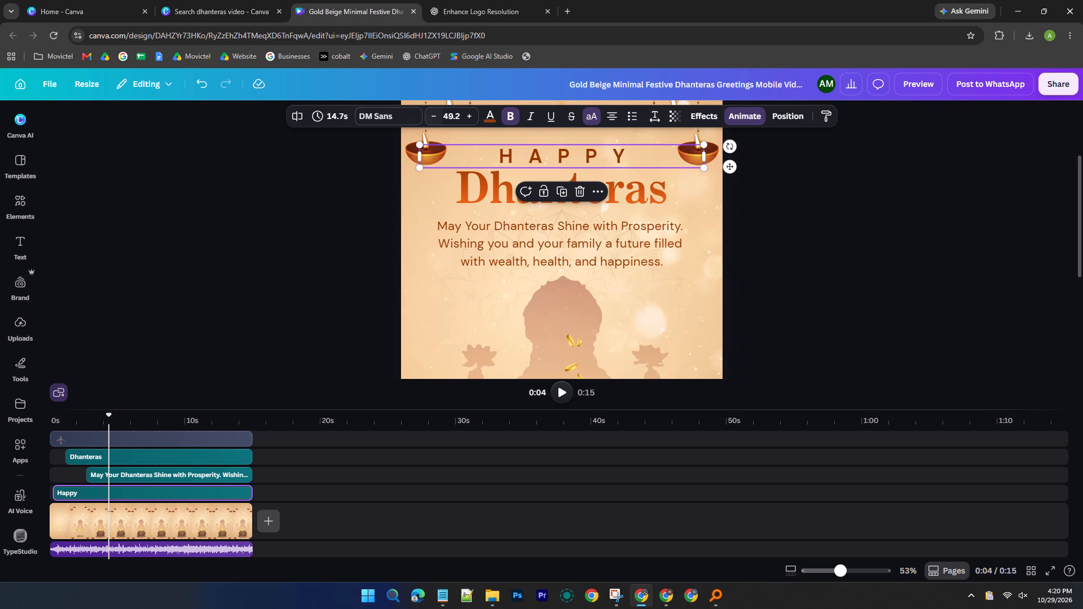
pyautogui.click(446, 114)
pyautogui.write('48')
pyautogui.press('Return')
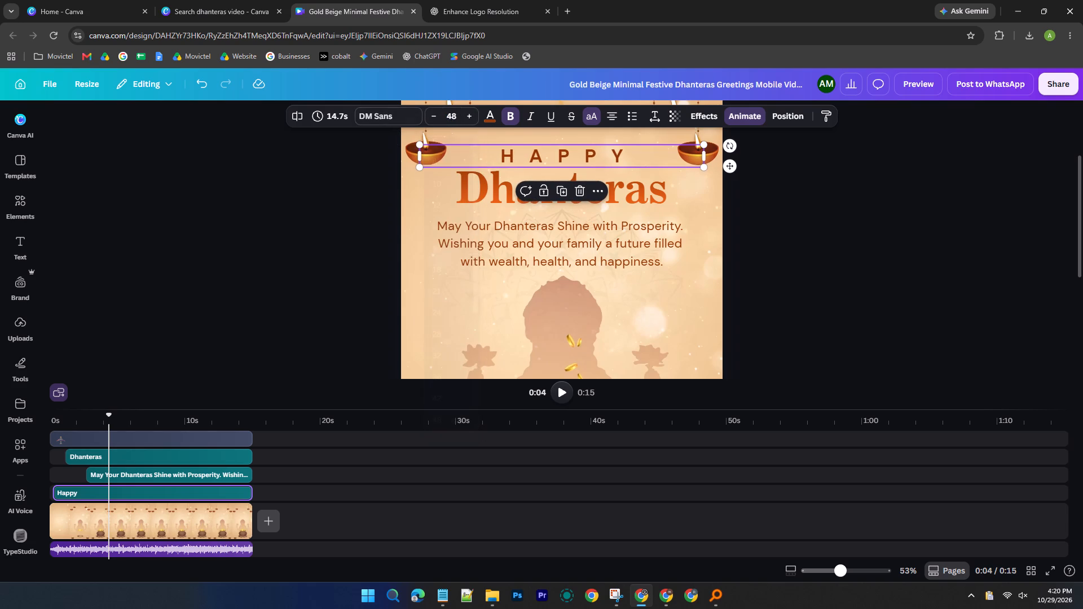
pyautogui.click(356, 222)
# Fine-tune the vertical spacing of the text block, nudging the "Dhanteras" and "HAPPY" headings slightly up while keeping them centred.
pyautogui.scroll(2, 356, 222)
pyautogui.scroll(-1, 356, 222)
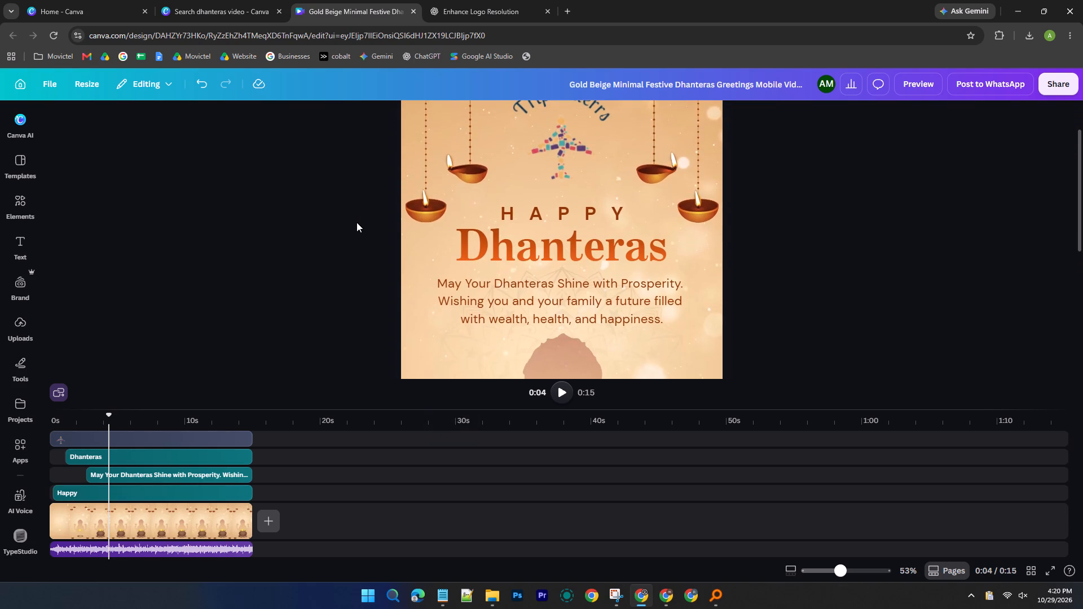
pyautogui.keyDown('ctrl'); pyautogui.scroll(-2, 356, 222); pyautogui.keyUp('ctrl')
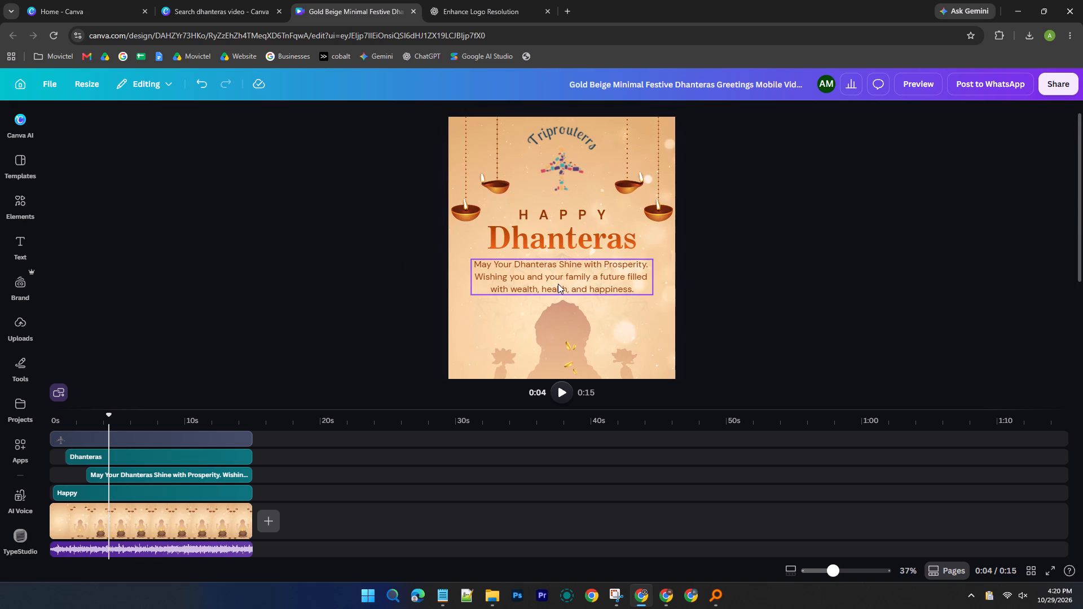
pyautogui.click(558, 284)
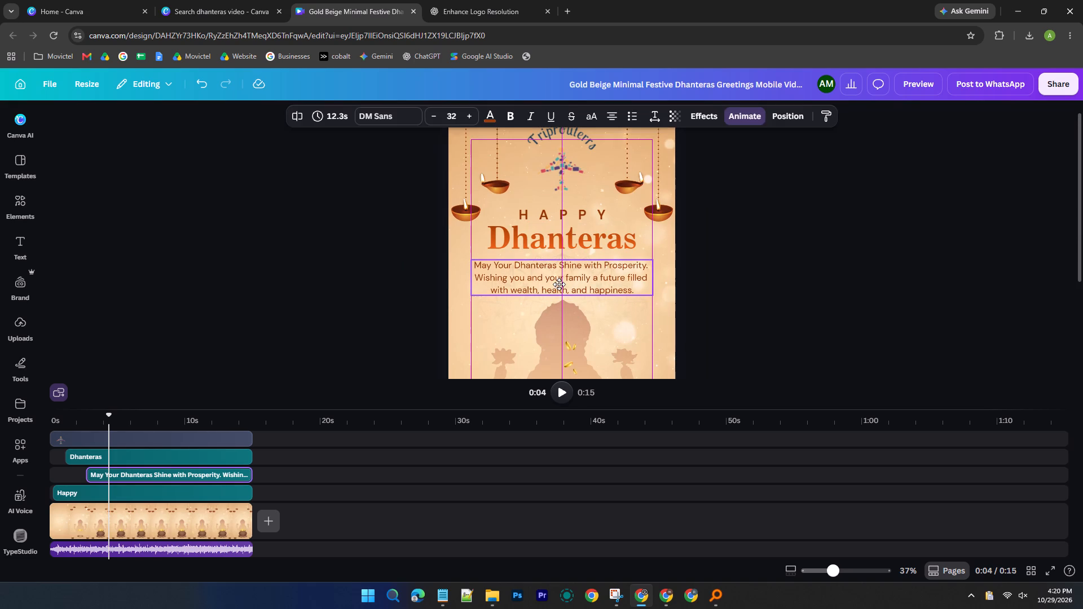
pyautogui.click(610, 238)
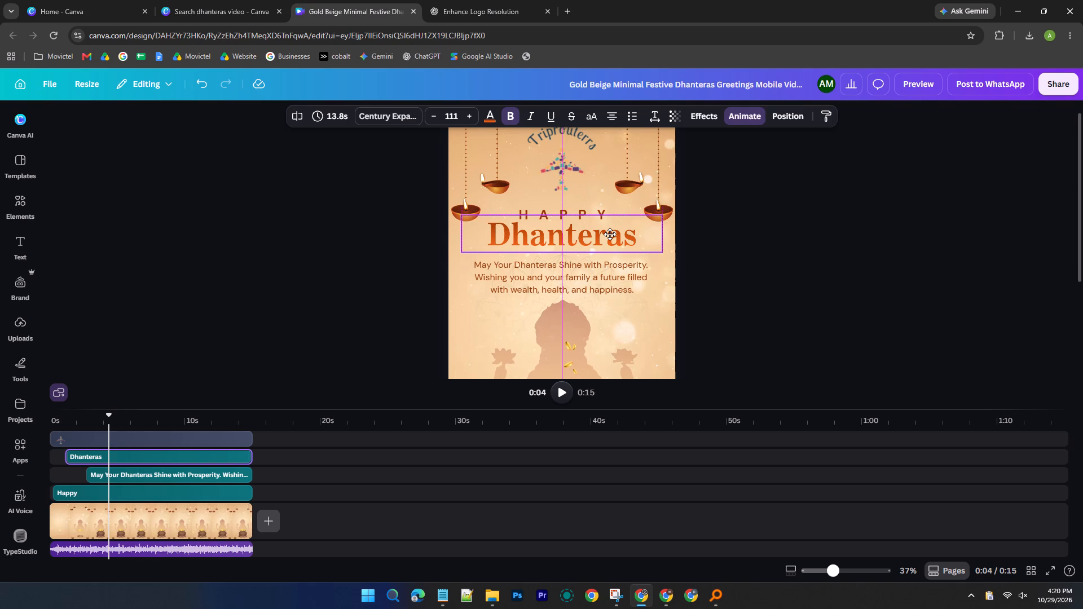
pyautogui.click(605, 208)
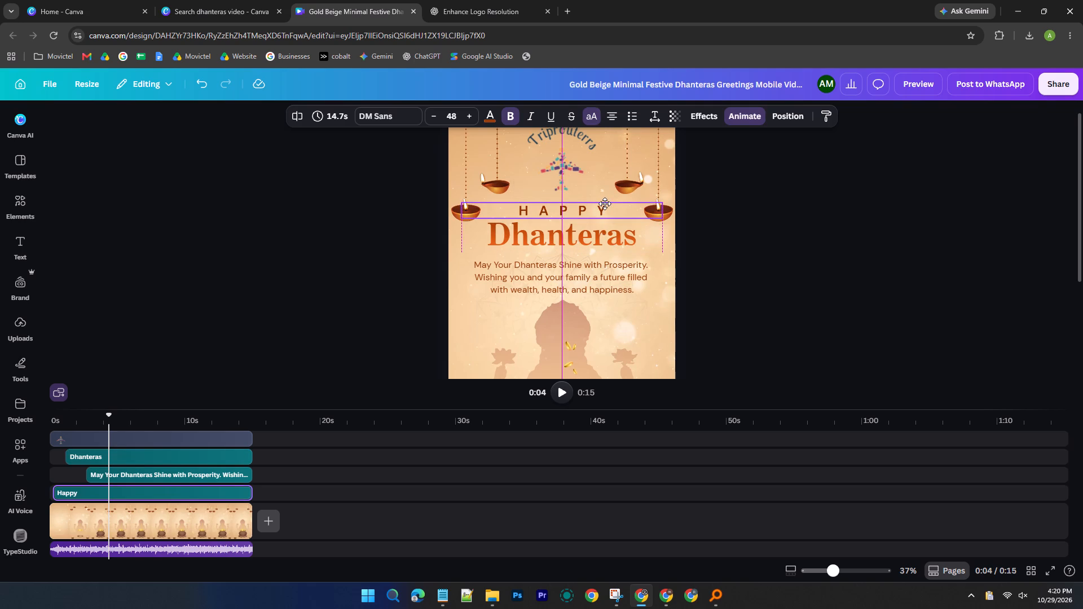
pyautogui.click(798, 220)
# Play the page from the start to review the new heading size and text spacing.
pyautogui.keyDown('ctrl'); pyautogui.scroll(-2, 684, 239); pyautogui.keyUp('ctrl')
pyautogui.scroll(-1, 615, 257)
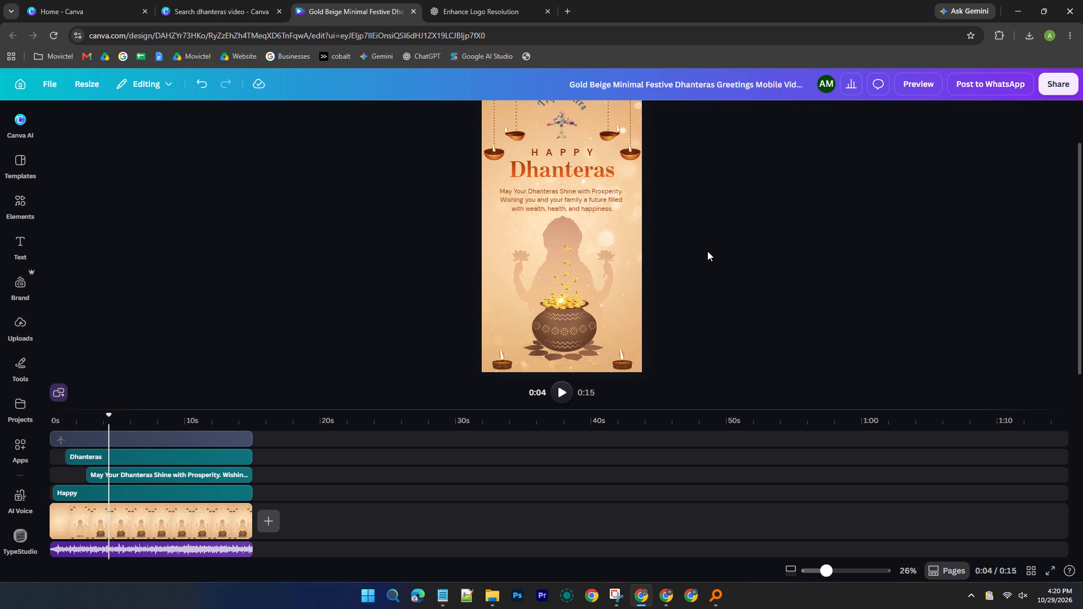
pyautogui.scroll(1, 707, 251)
pyautogui.keyDown('ctrl'); pyautogui.scroll(-1, 707, 251); pyautogui.keyUp('ctrl')
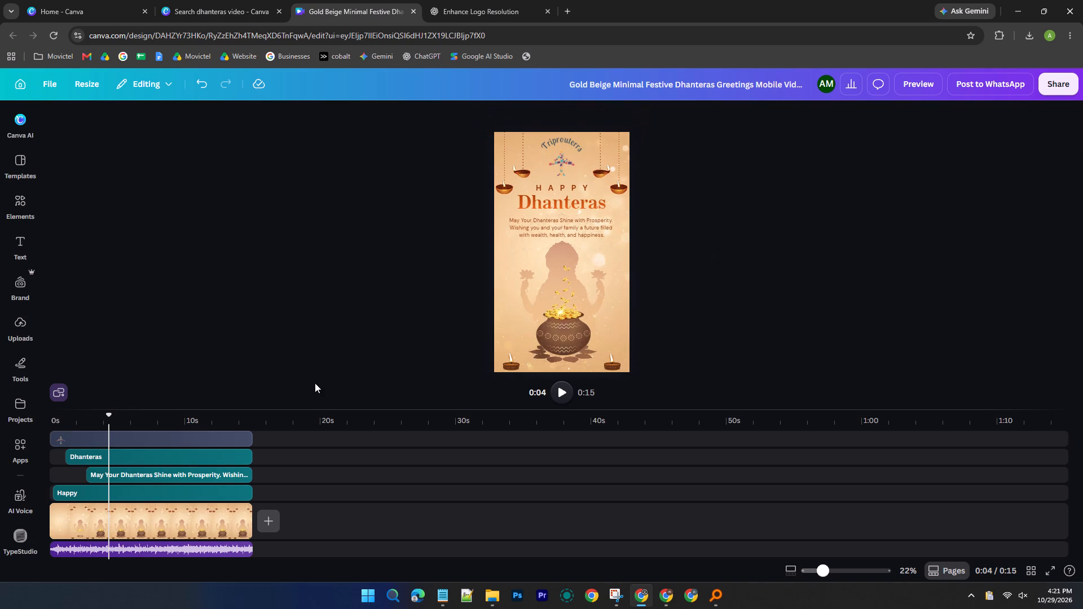
pyautogui.moveTo(108, 422); pyautogui.dragTo(34, 417)
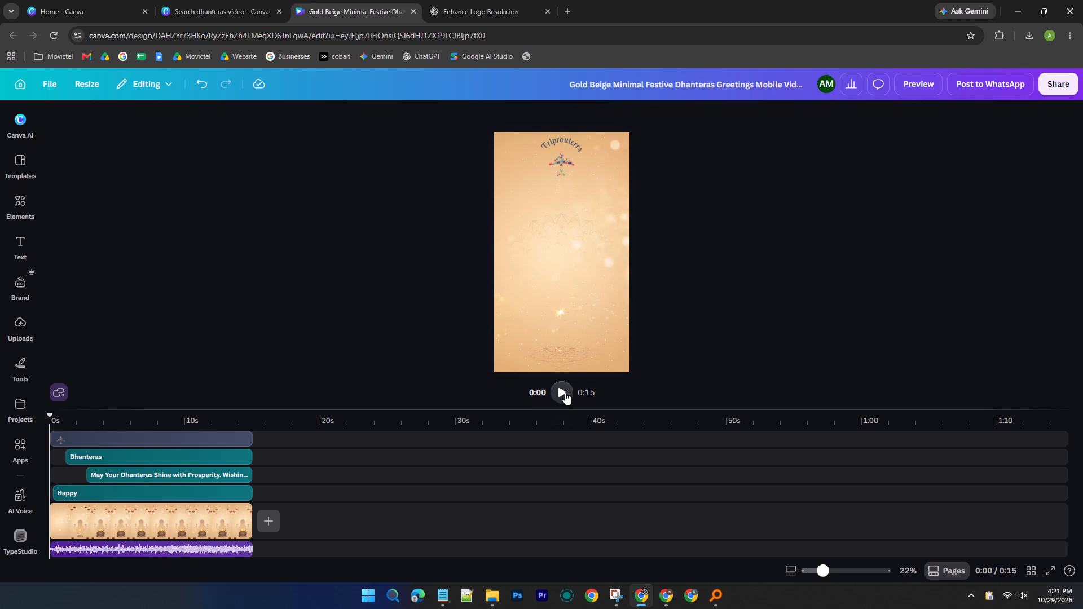
pyautogui.click(565, 392)
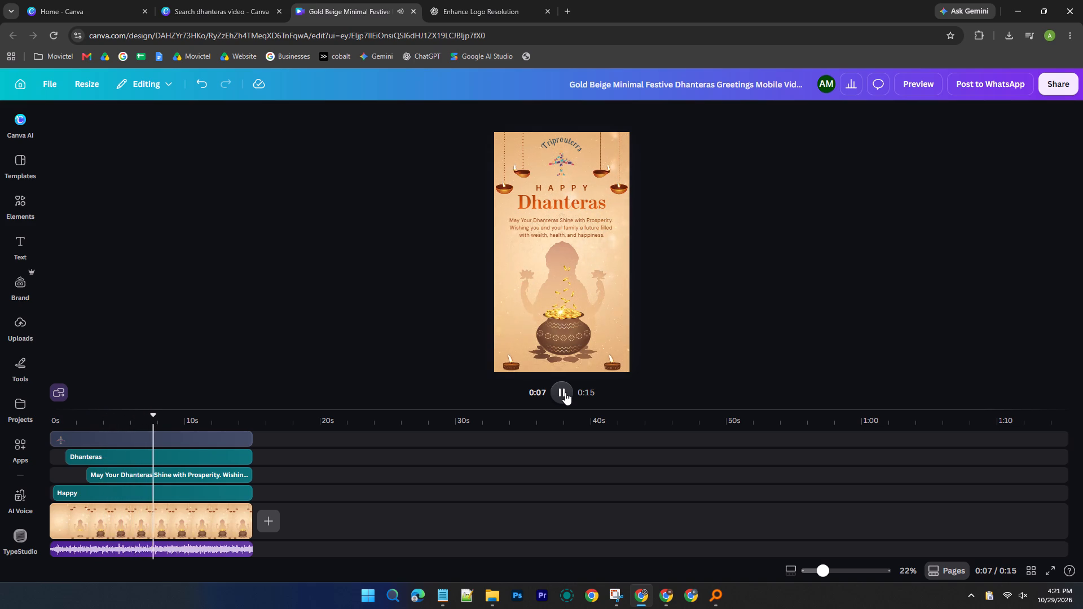
# Stop the playback and rename the design as "Triprouterrs - 5 Oct".
pyautogui.click(565, 392)
pyautogui.click(707, 93)
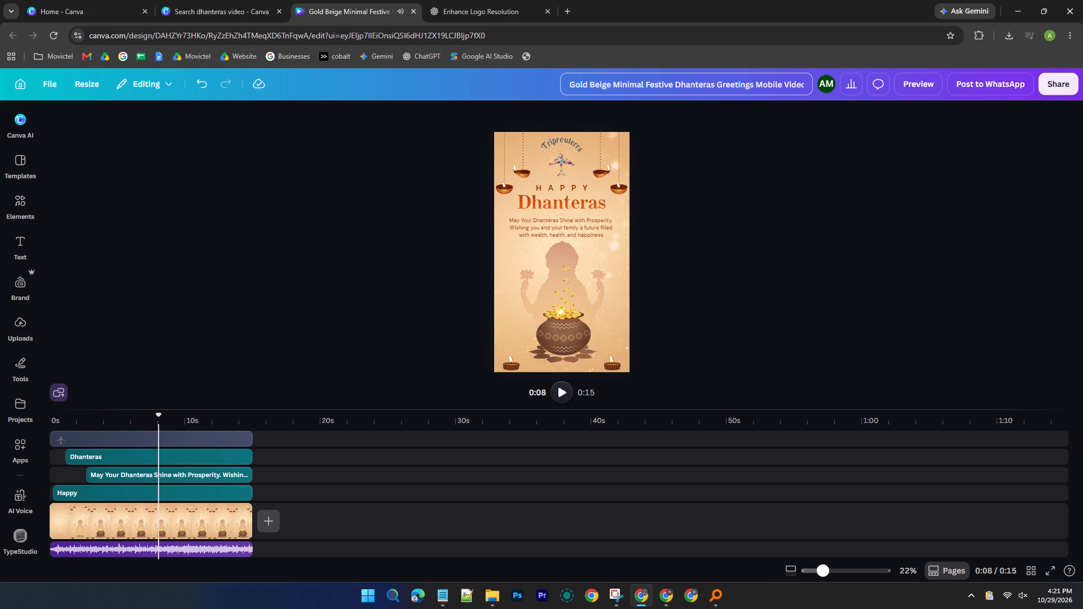
pyautogui.hotkey('ctrl', 'a')
pyautogui.write('Triprouterrs - 5 Lc')
pyautogui.press('BackSpace')
pyautogui.hotkey('shift', 'BackSpace')
pyautogui.write('Oct')
pyautogui.click(918, 128)
# Download the finished design as an MP4 video in 4K quality.
pyautogui.click(1060, 81)
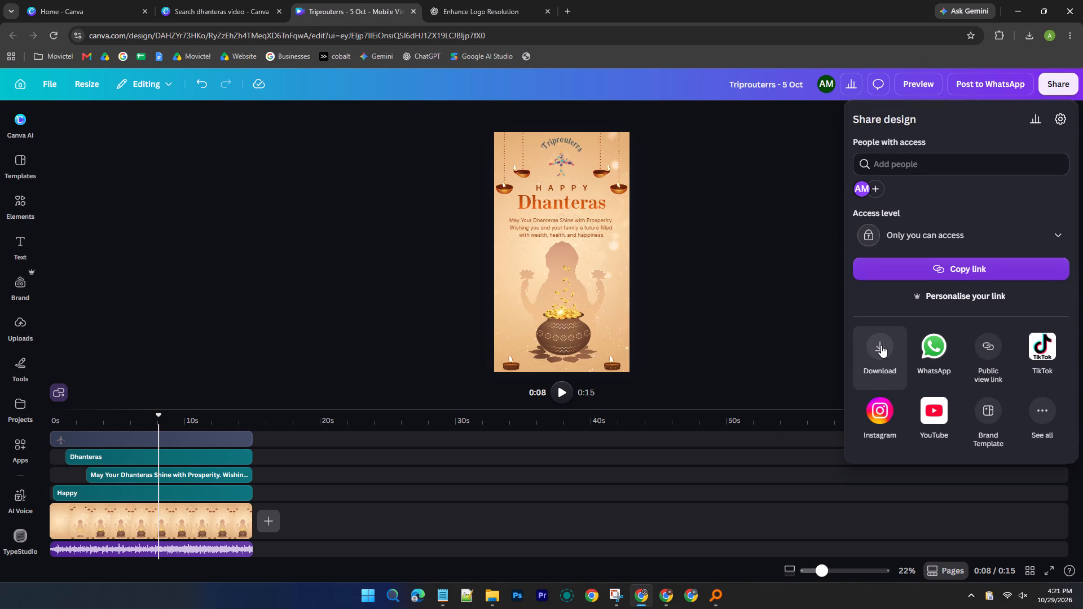
pyautogui.click(881, 345)
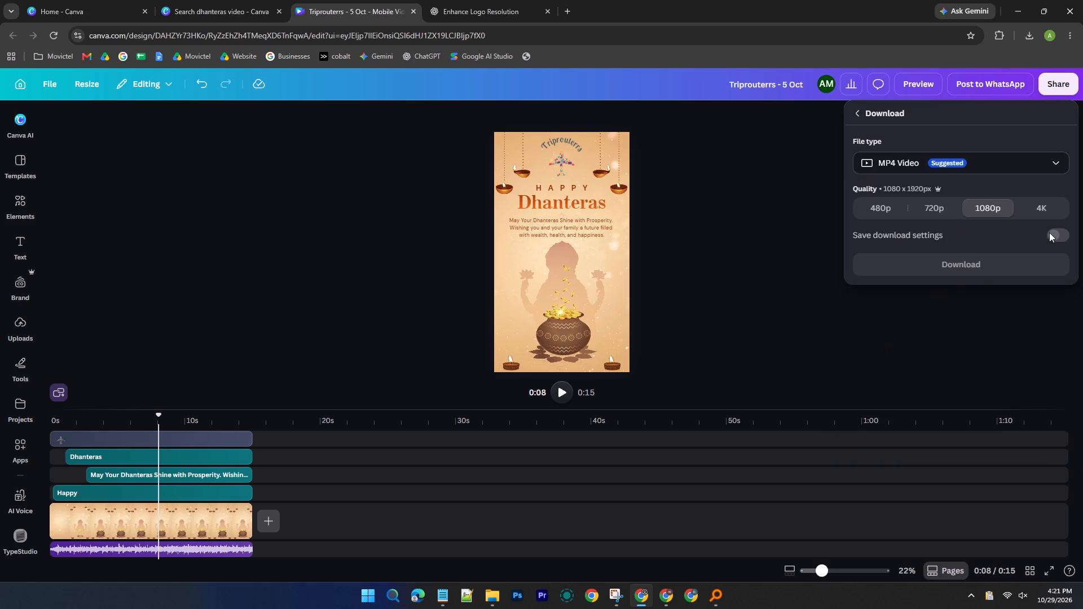
pyautogui.click(1044, 209)
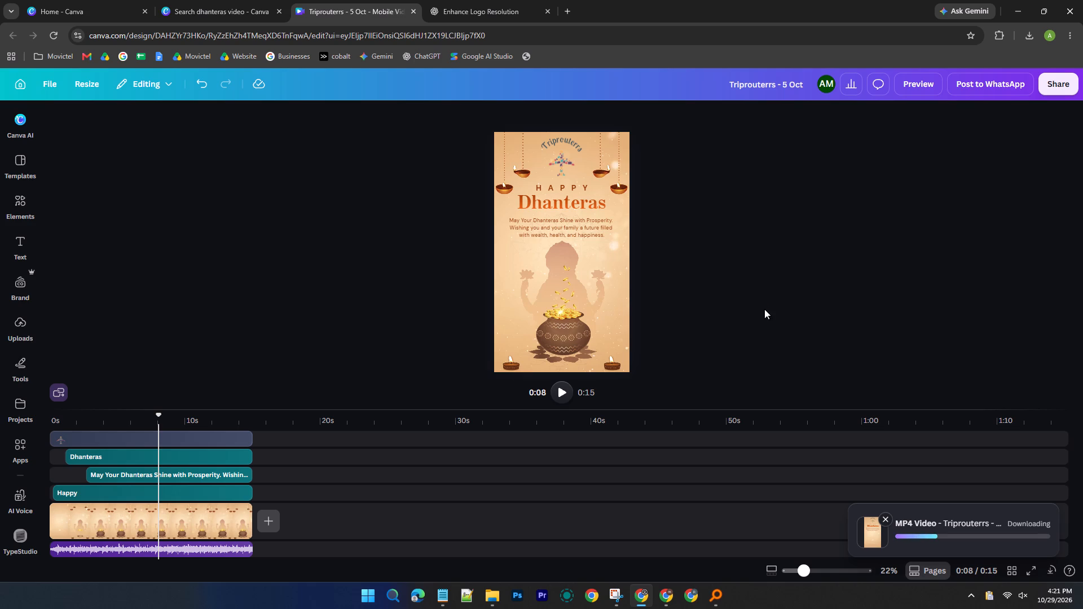
# Turn the computer's sound back on and play the opening of the video from the start to check its music.
pyautogui.click(1023, 598)
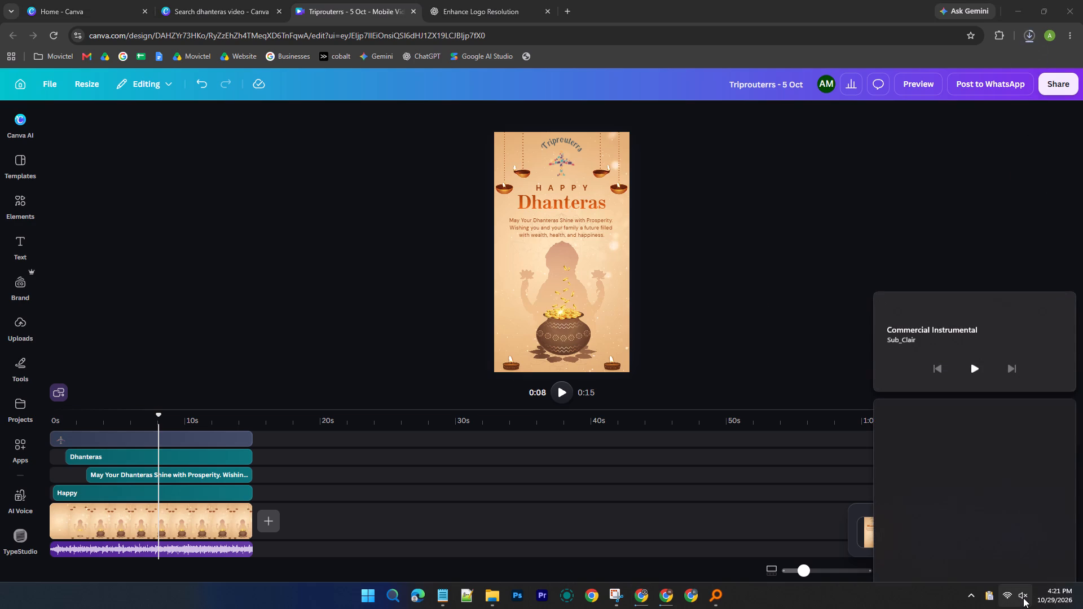
pyautogui.click(803, 198)
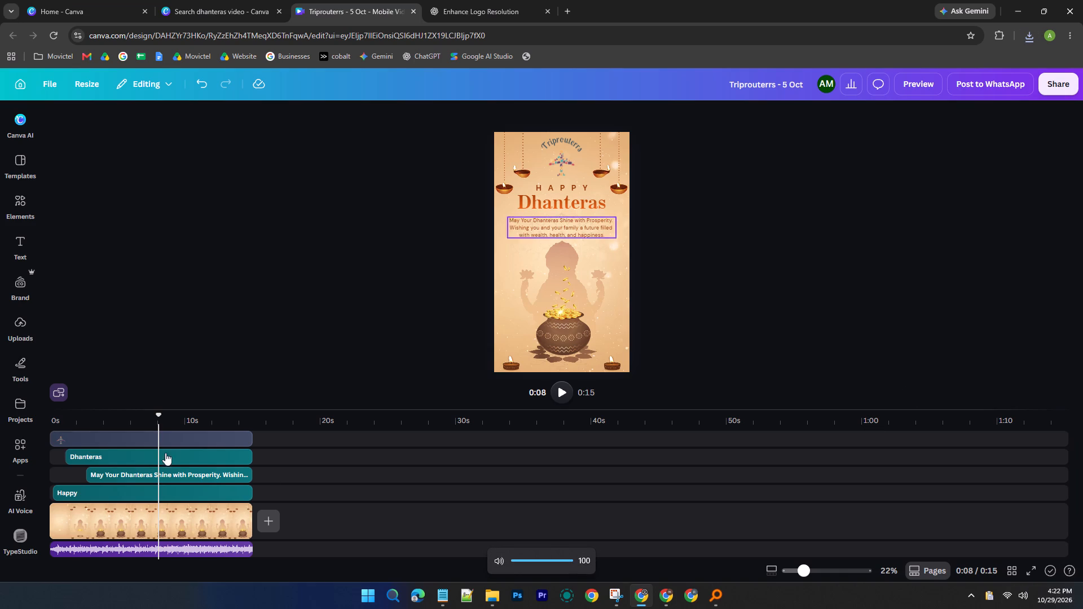
pyautogui.moveTo(160, 413); pyautogui.dragTo(48, 409)
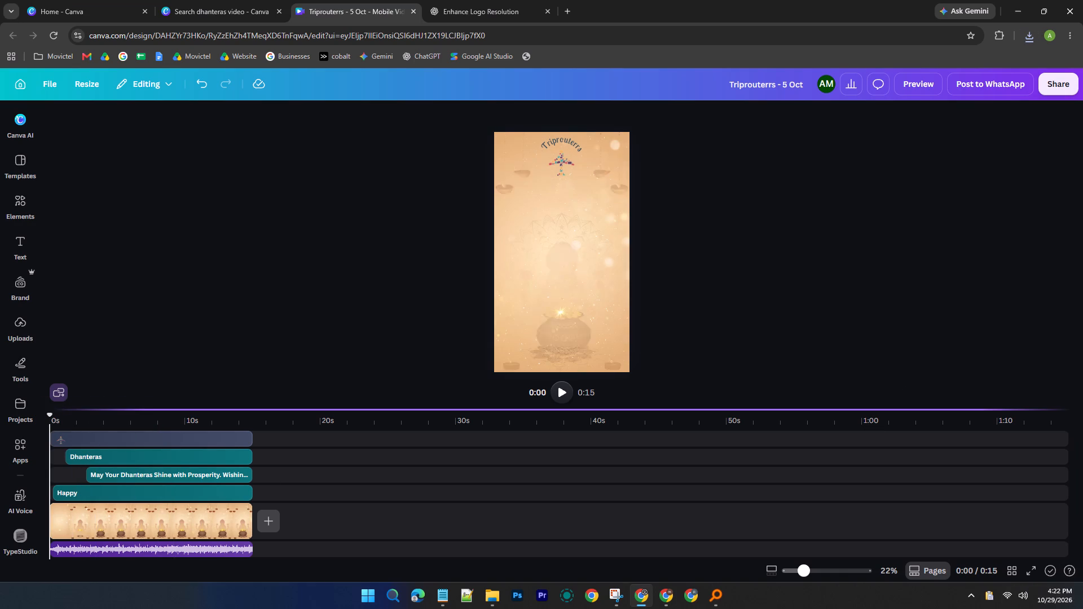
pyautogui.click(557, 391)
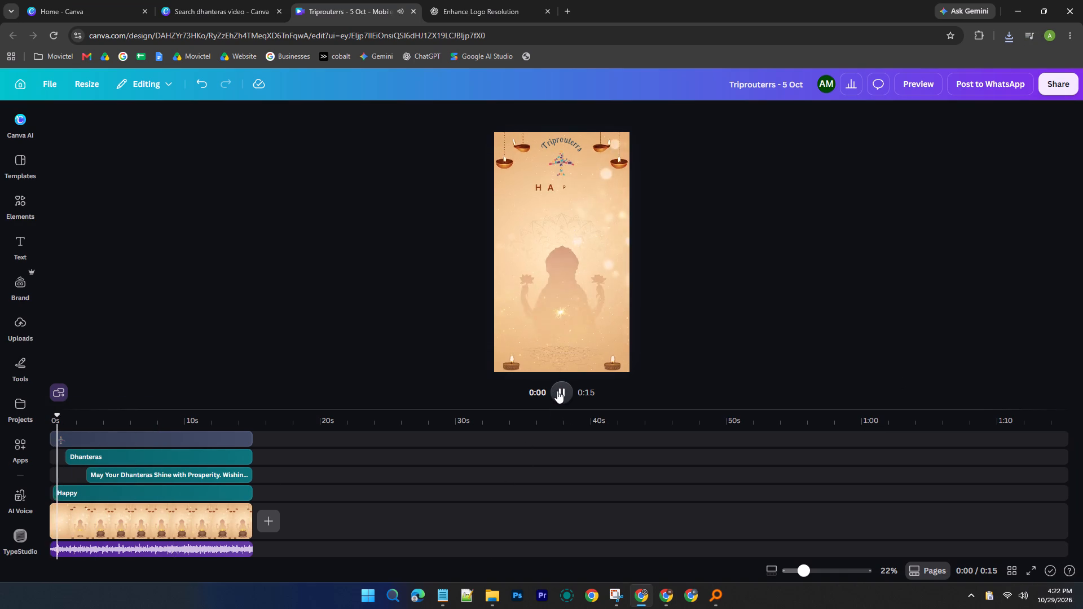
pyautogui.click(557, 391)
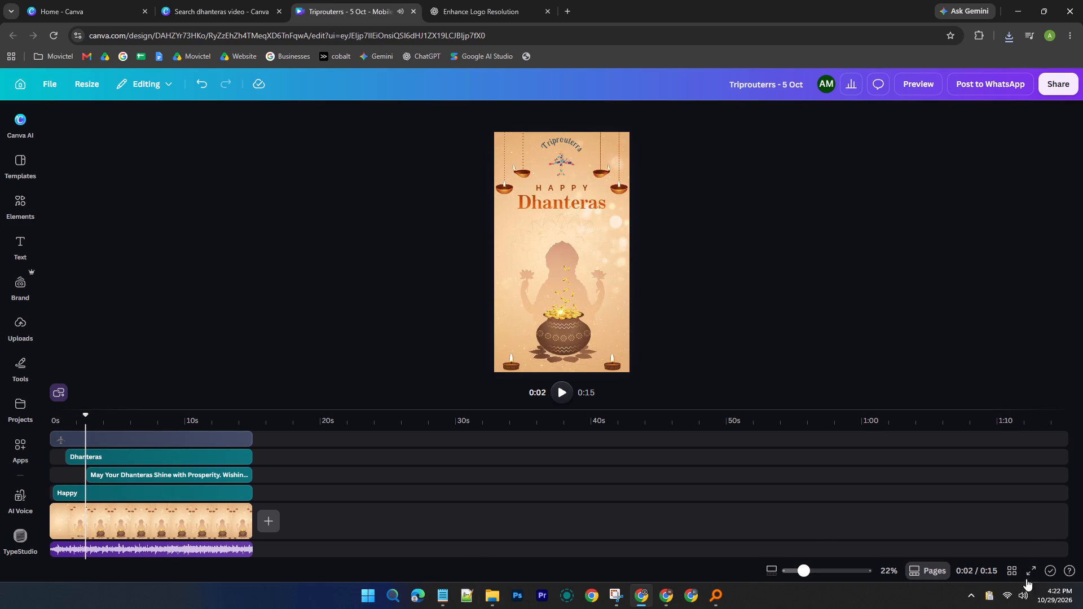
# Switch to File Explorer and move the downloaded "Triprouterrs - 5 Oct" video from Downloads into the "5 October" folder.
pyautogui.click(495, 599)
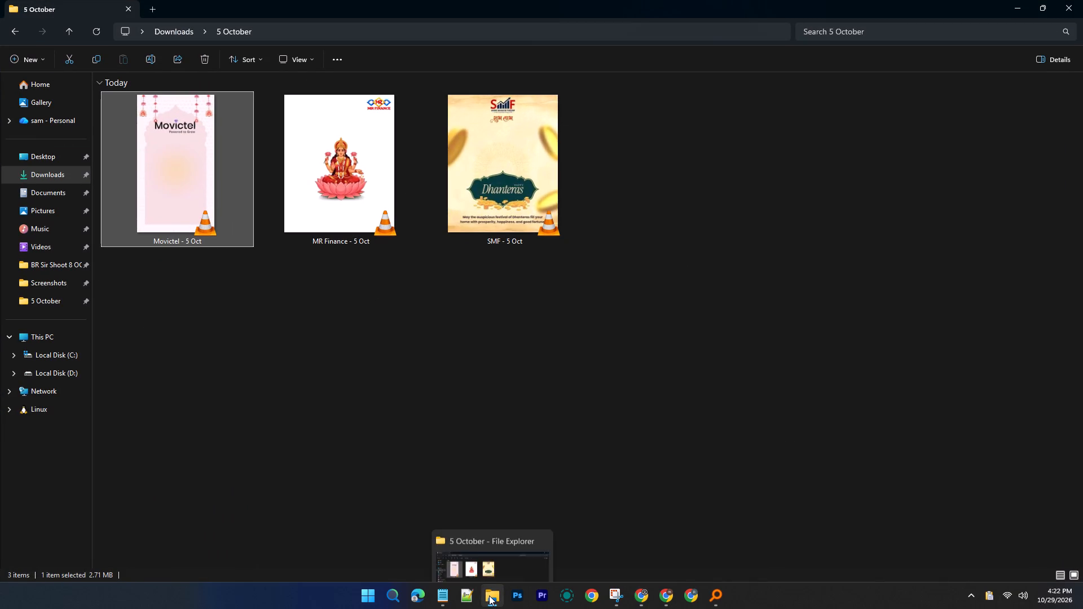
pyautogui.click(46, 174)
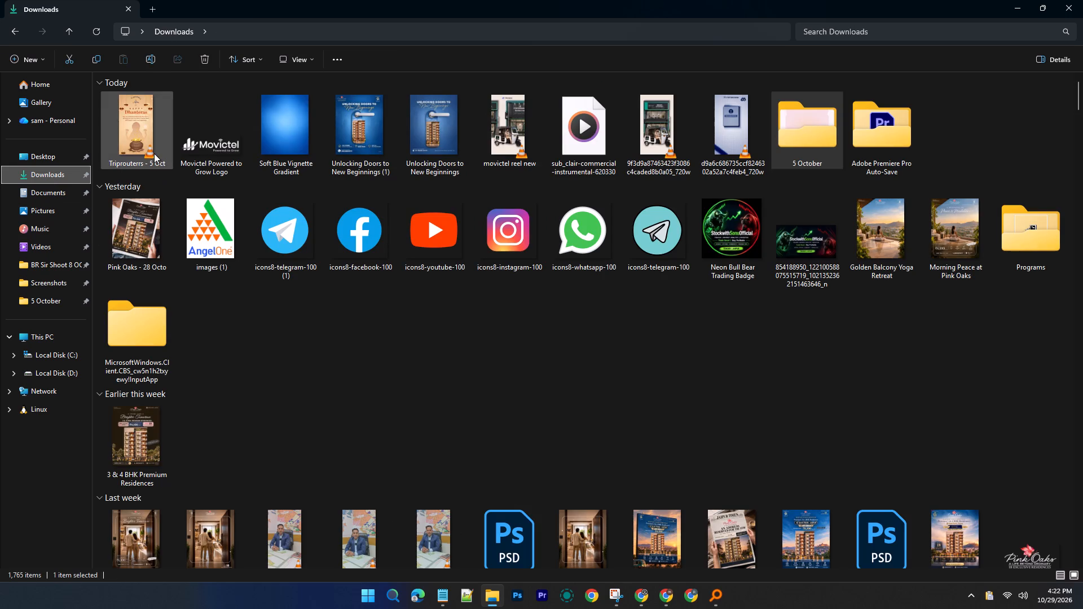
pyautogui.moveTo(140, 136); pyautogui.dragTo(794, 115)
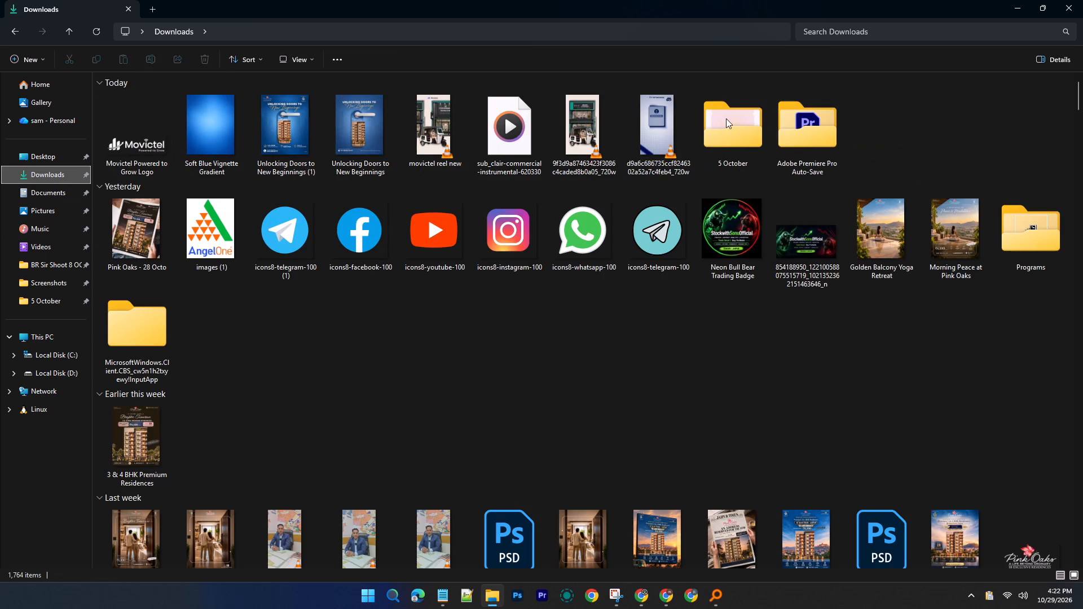
# Open the "Triprouterrs - 5 Oct" video from the "5 October" folder to check the exported file.
pyautogui.doubleClick(726, 118)
pyautogui.doubleClick(175, 180)
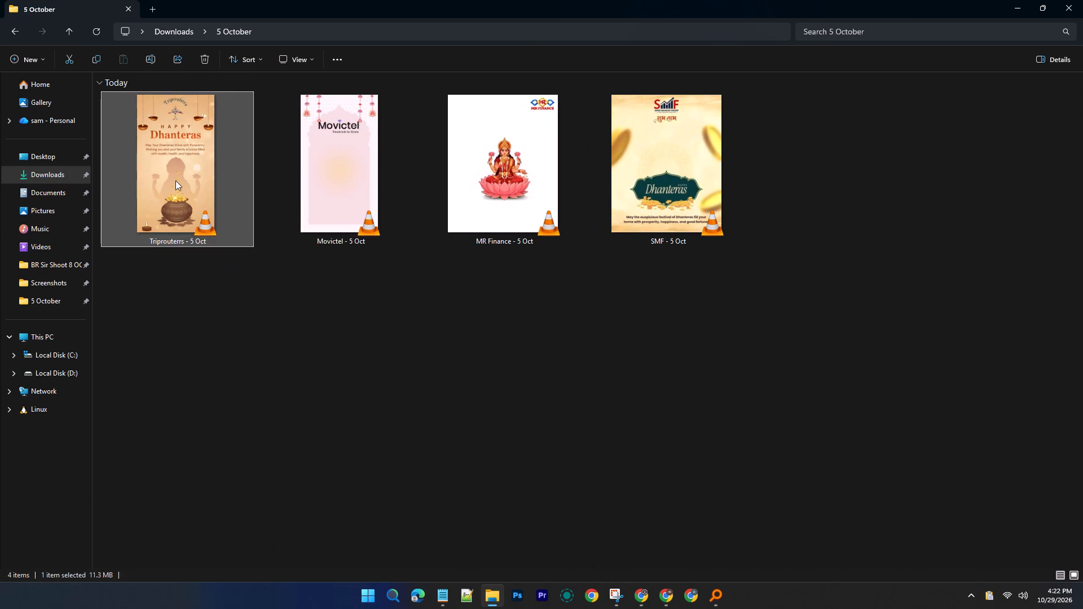